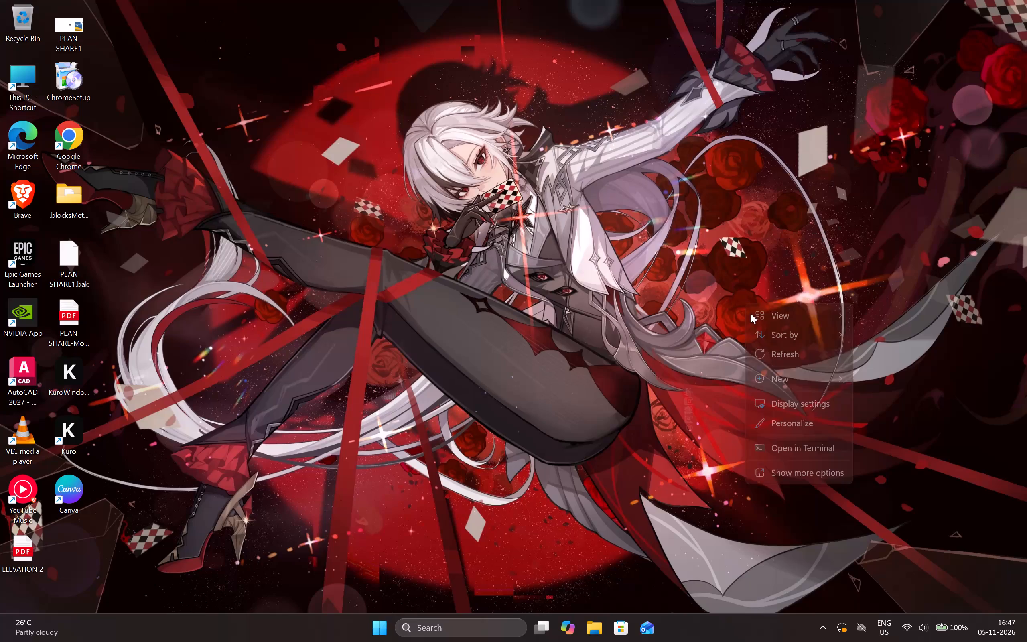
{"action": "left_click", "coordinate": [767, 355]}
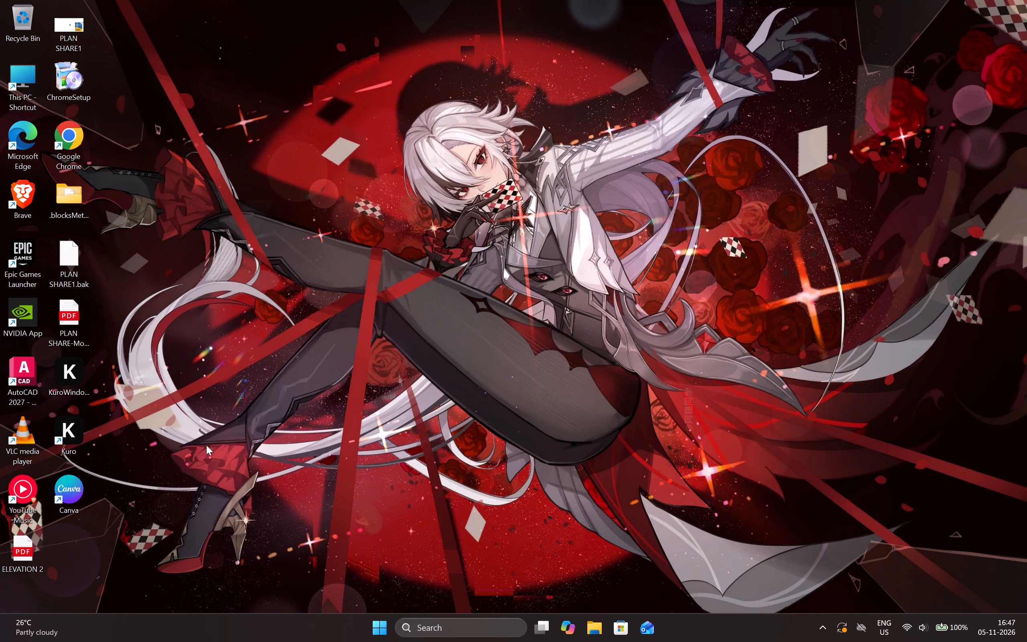
Launch the Kuro application from its desktop shortcut.
{"action": "double_click", "coordinate": [71, 430]}
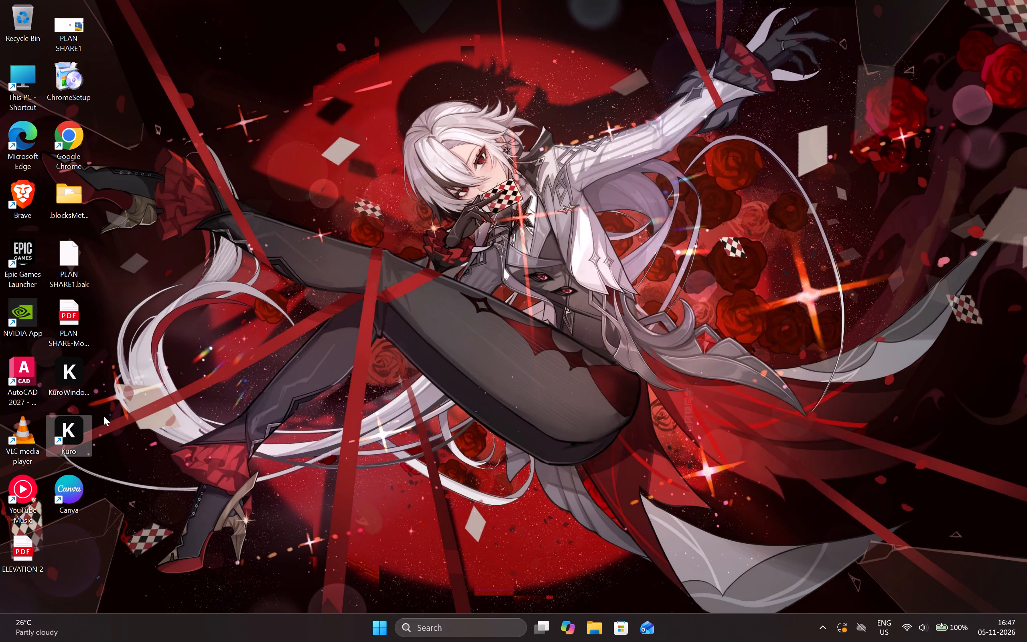
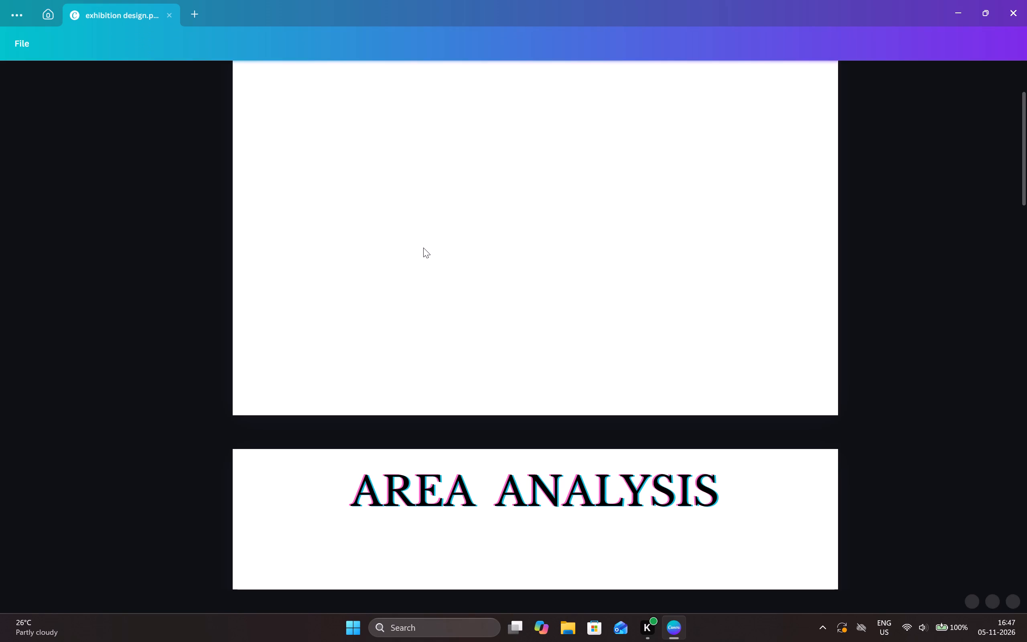
Look through all five pages of exhibition design.pdf, from the concept sheet to the mood board.
{"action": "scroll", "coordinate": [502, 233], "scroll_direction": "up", "scroll_amount": 3}
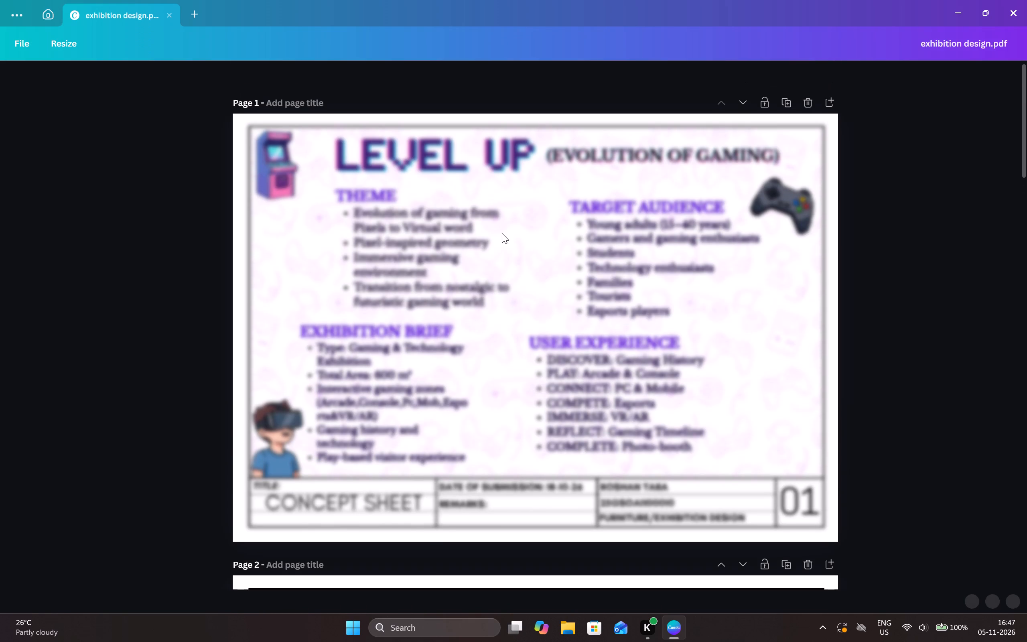
{"action": "scroll", "coordinate": [577, 219], "scroll_direction": "down", "scroll_amount": 7}
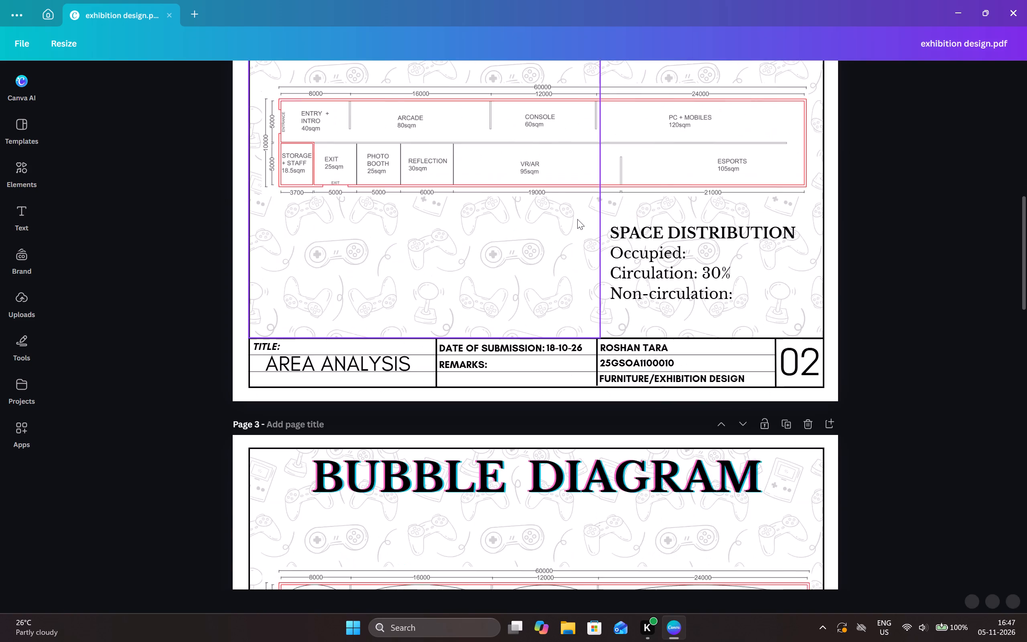
{"action": "scroll", "coordinate": [577, 219], "scroll_direction": "down", "scroll_amount": 20}
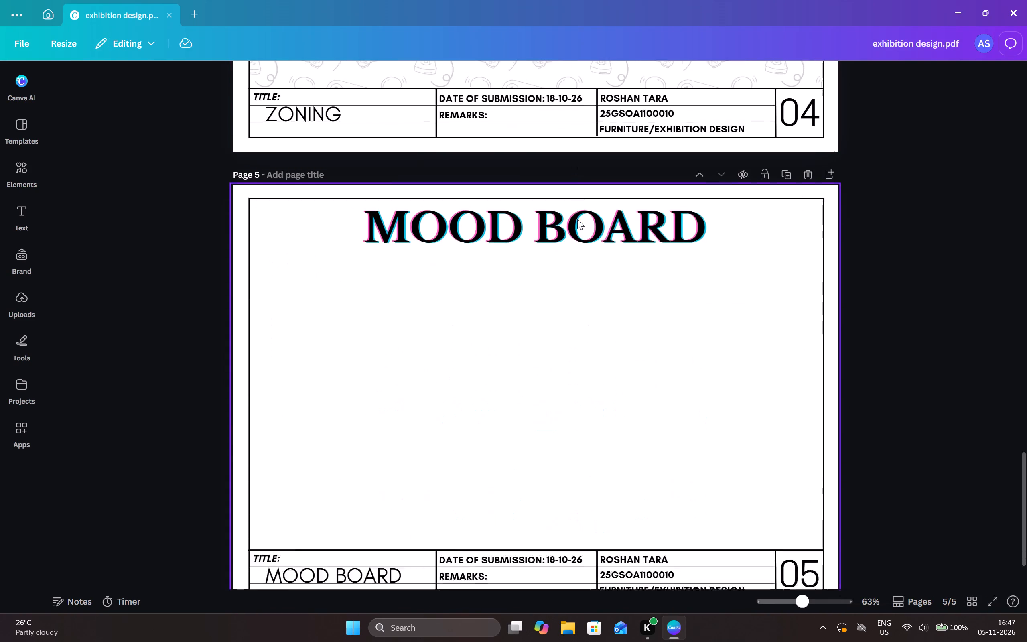
{"action": "scroll", "coordinate": [577, 219], "scroll_direction": "up", "scroll_amount": 10}
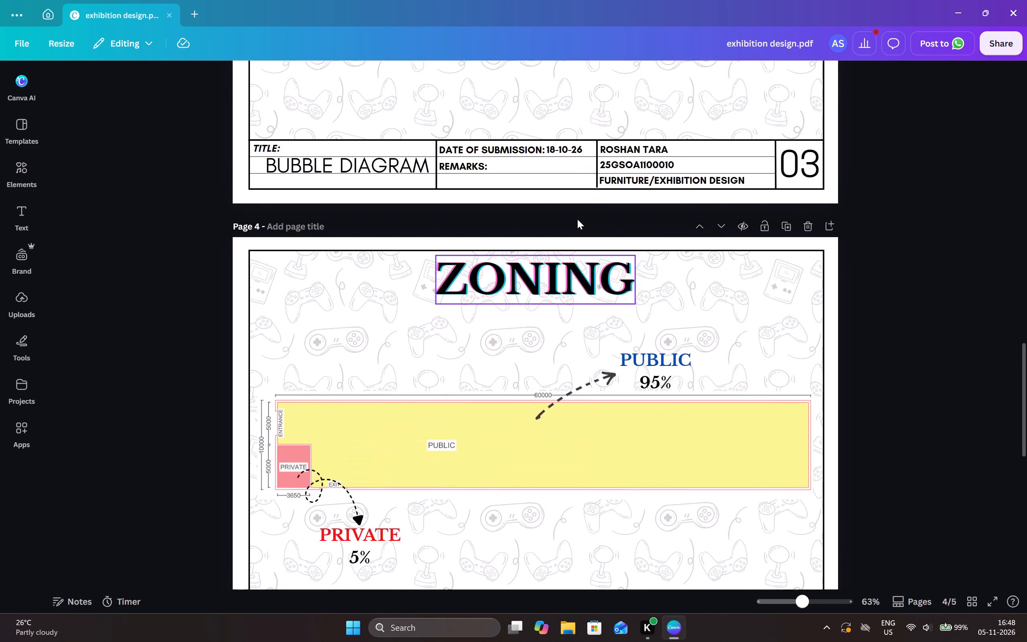
{"action": "scroll", "coordinate": [577, 219], "scroll_direction": "up", "scroll_amount": 7}
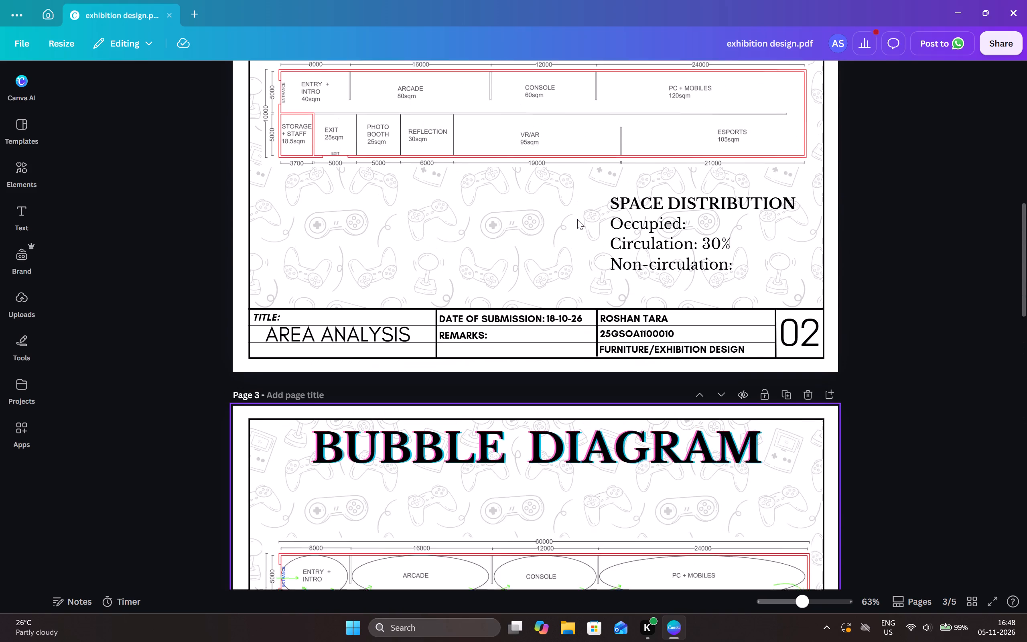
{"action": "scroll", "coordinate": [577, 219], "scroll_direction": "up", "scroll_amount": 8}
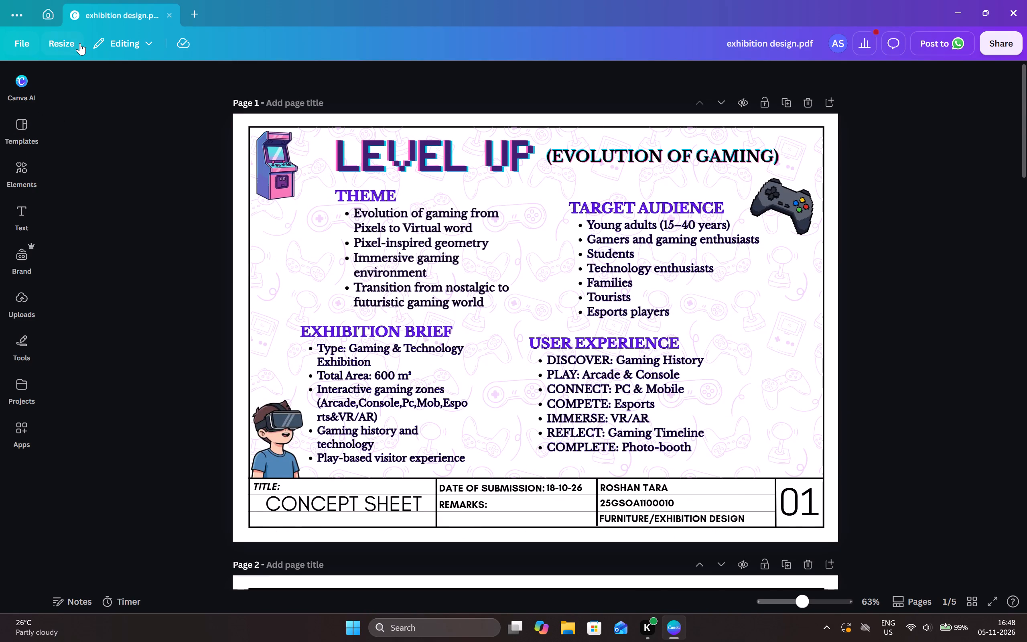
Leave the exhibition design for the home page and search the templates for "diwali".
{"action": "left_click", "coordinate": [53, 16]}
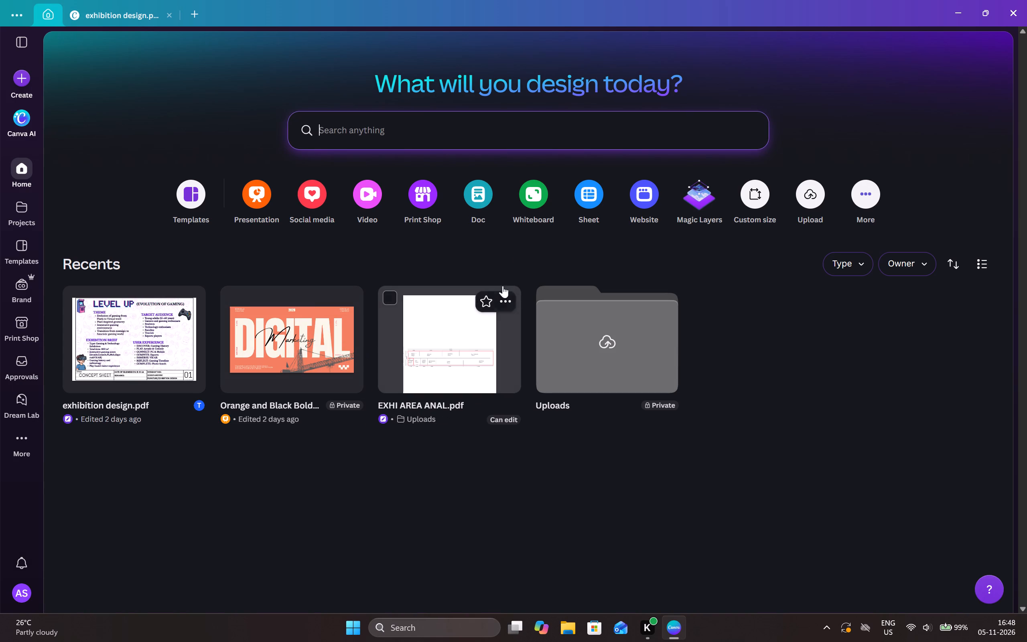
{"action": "left_click", "coordinate": [192, 189]}
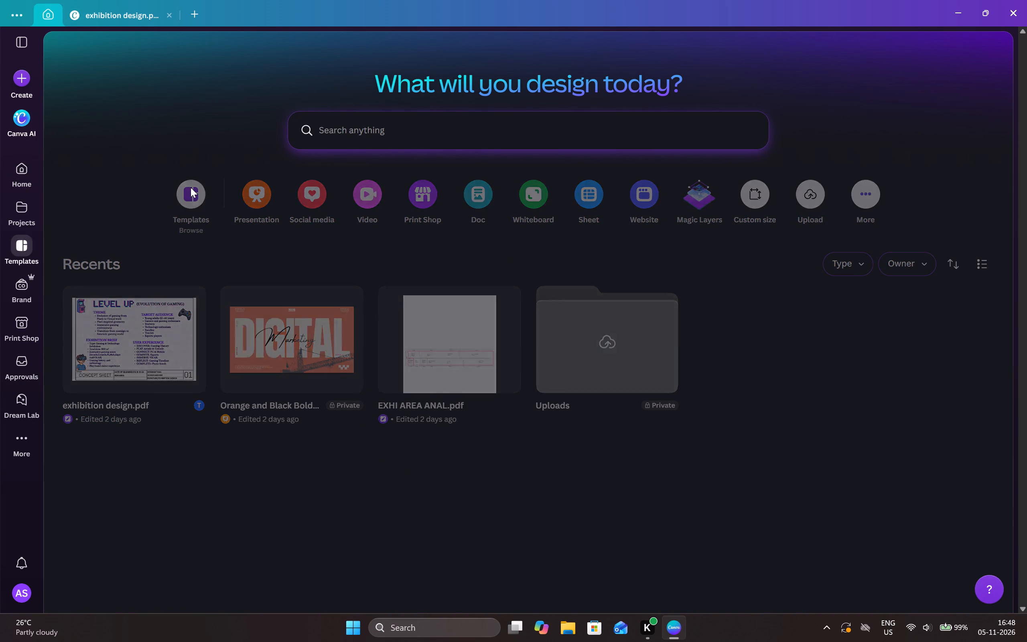
{"action": "left_click", "coordinate": [327, 248]}
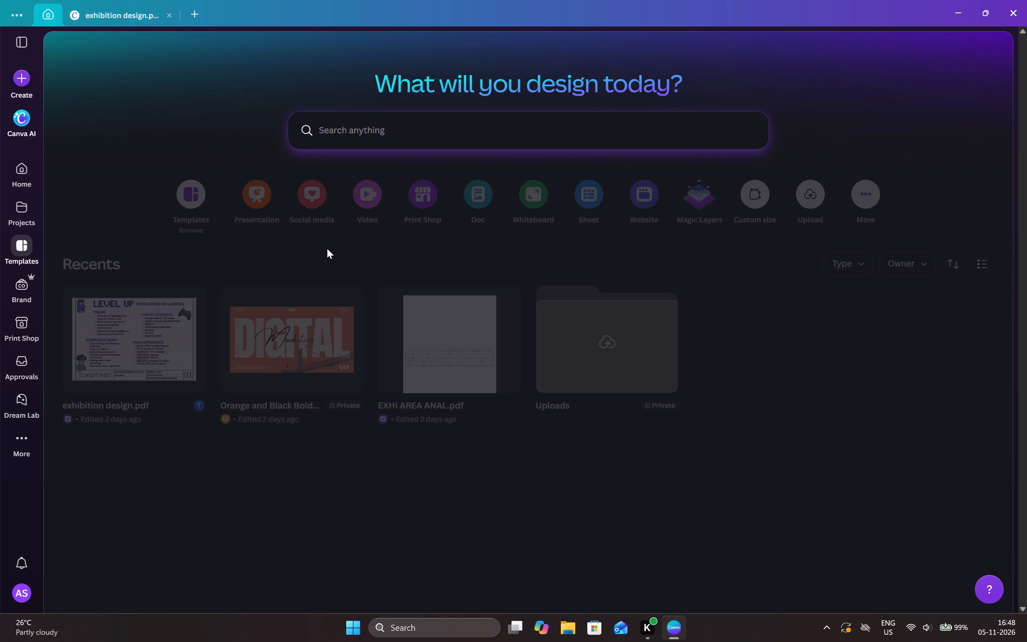
{"action": "left_click", "coordinate": [346, 128]}
{"action": "type", "text": "diwali"}
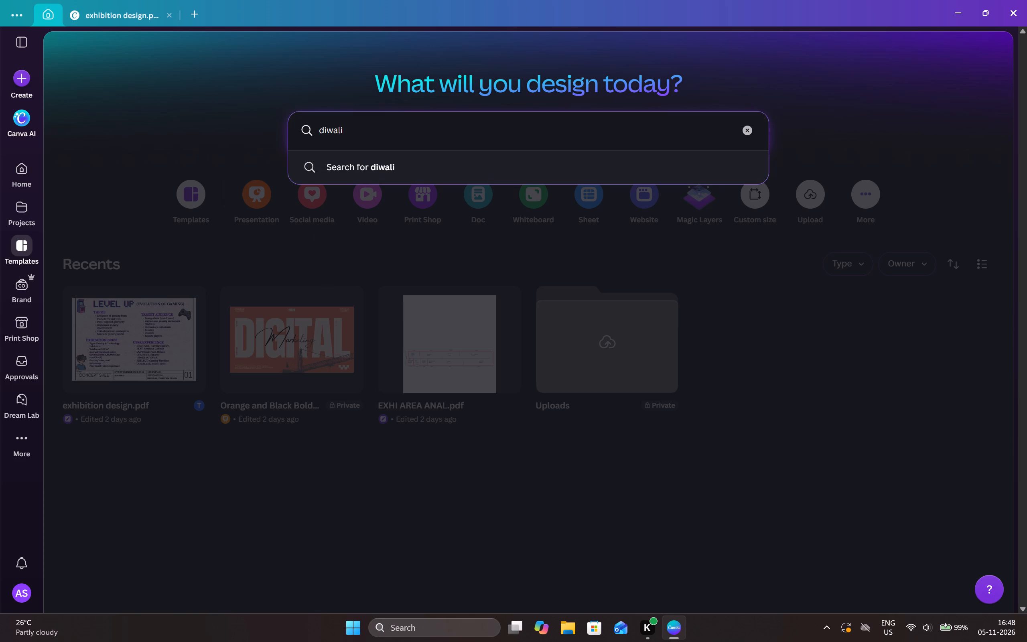
{"action": "key", "text": "Return"}
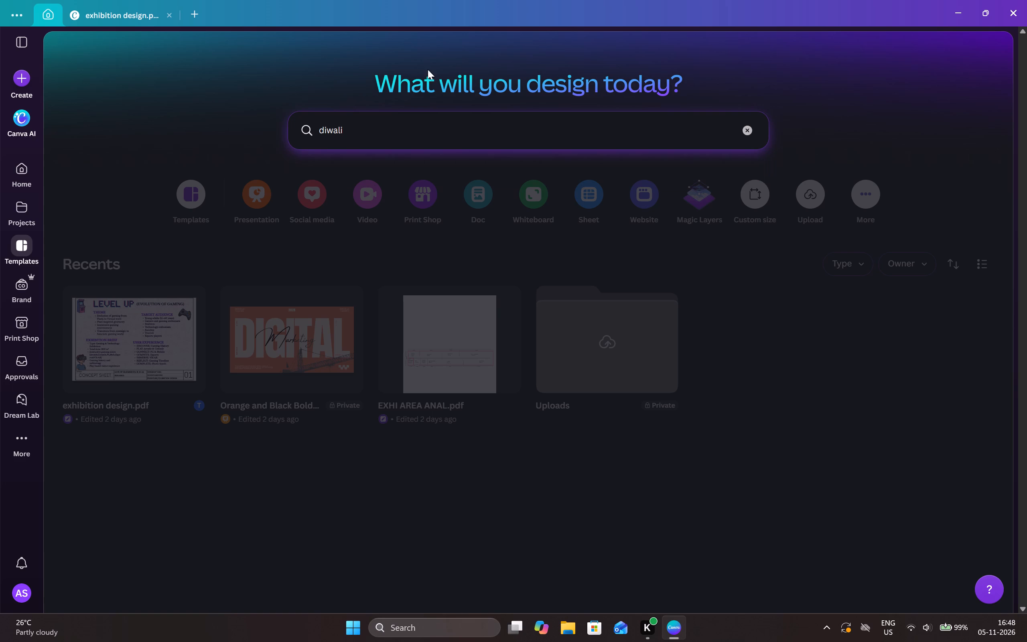
{"action": "left_click", "coordinate": [308, 129]}
{"action": "left_click", "coordinate": [406, 130]}
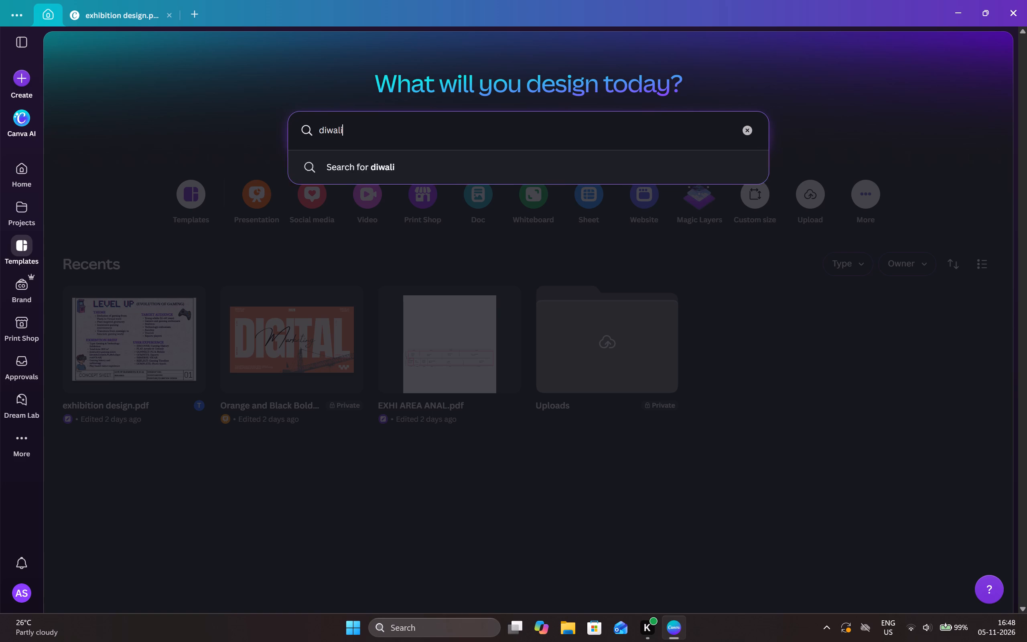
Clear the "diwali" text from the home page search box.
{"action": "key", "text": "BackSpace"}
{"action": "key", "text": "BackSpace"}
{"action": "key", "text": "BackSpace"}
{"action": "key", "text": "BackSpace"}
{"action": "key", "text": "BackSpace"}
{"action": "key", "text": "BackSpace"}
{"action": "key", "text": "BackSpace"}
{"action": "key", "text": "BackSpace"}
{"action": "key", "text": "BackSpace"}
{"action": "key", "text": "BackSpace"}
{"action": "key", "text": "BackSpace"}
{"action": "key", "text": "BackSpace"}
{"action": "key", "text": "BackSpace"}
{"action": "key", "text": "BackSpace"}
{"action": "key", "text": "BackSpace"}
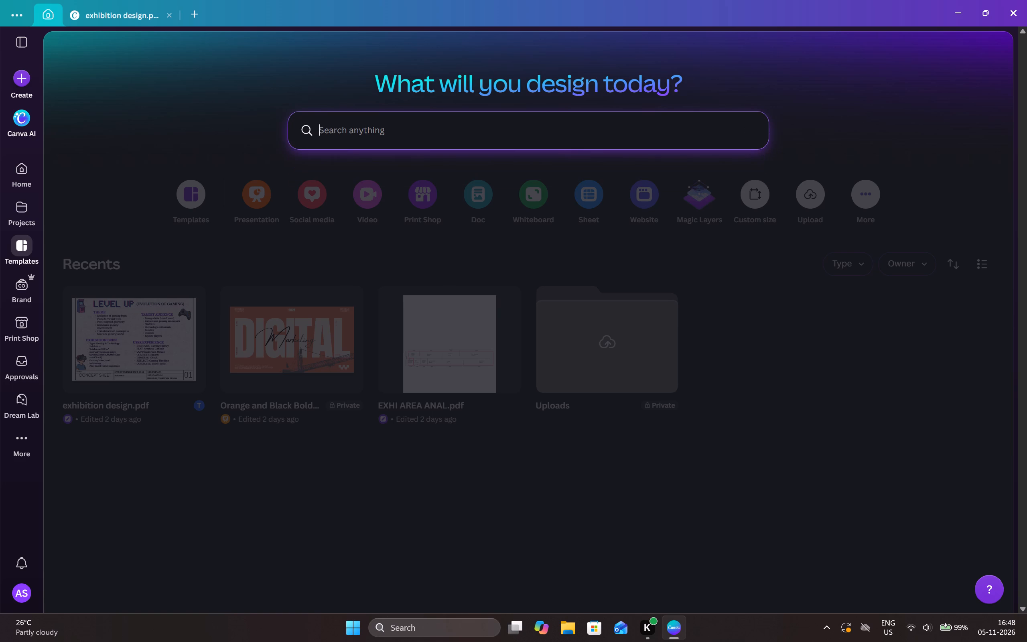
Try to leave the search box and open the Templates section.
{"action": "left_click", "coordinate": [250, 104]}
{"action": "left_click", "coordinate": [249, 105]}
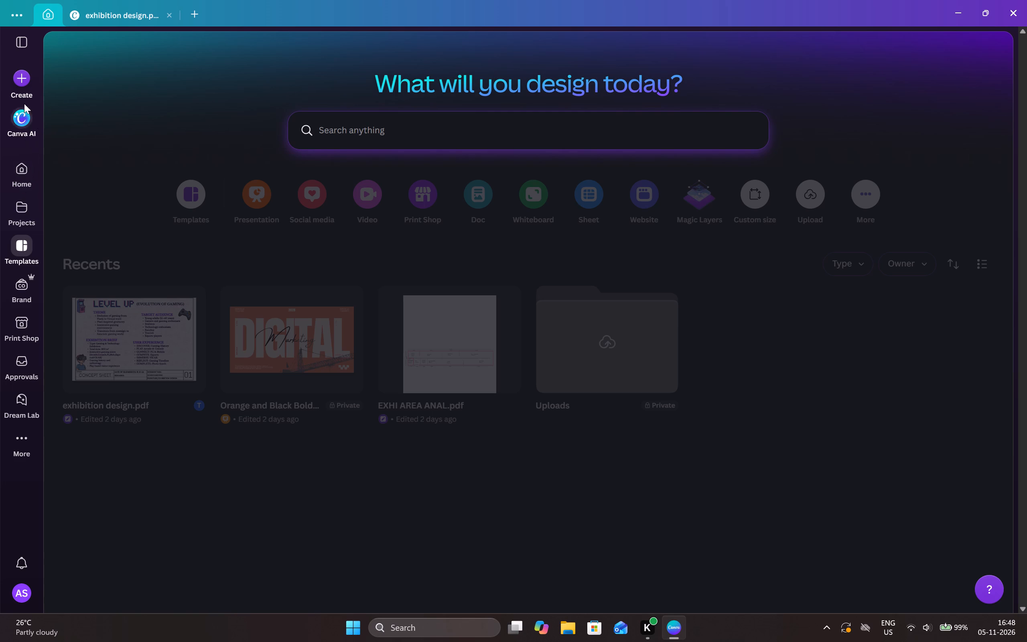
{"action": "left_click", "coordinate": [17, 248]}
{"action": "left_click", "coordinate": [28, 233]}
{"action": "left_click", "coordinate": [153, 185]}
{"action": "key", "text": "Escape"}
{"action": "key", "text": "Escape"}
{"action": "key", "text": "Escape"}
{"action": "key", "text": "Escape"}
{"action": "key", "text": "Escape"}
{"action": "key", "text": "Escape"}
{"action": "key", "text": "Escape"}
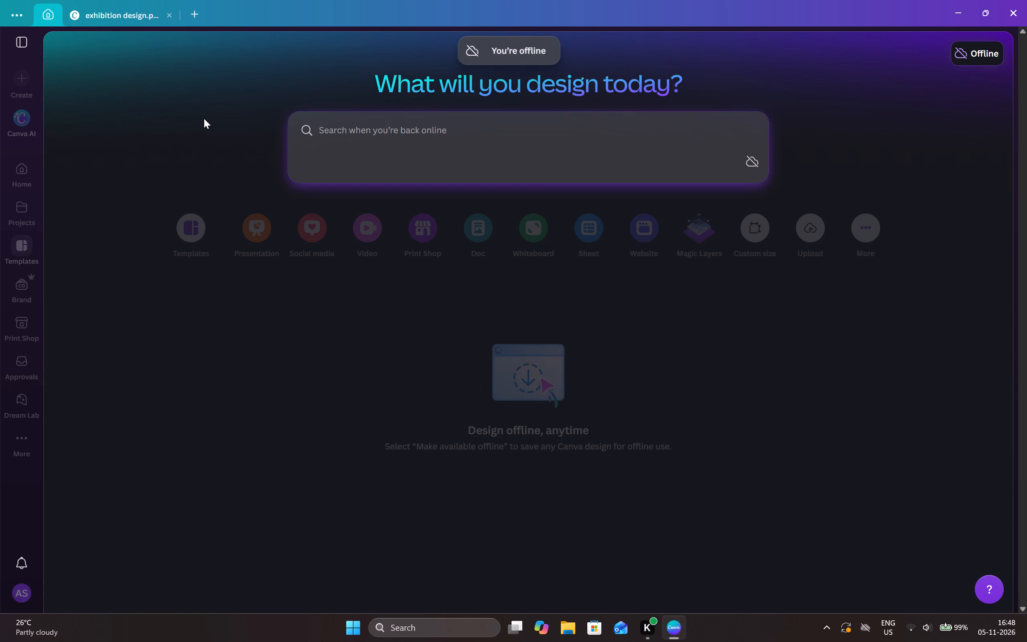
Check the Wi-Fi connection in the list of available networks.
{"action": "left_click", "coordinate": [913, 633]}
{"action": "left_click", "coordinate": [864, 413]}
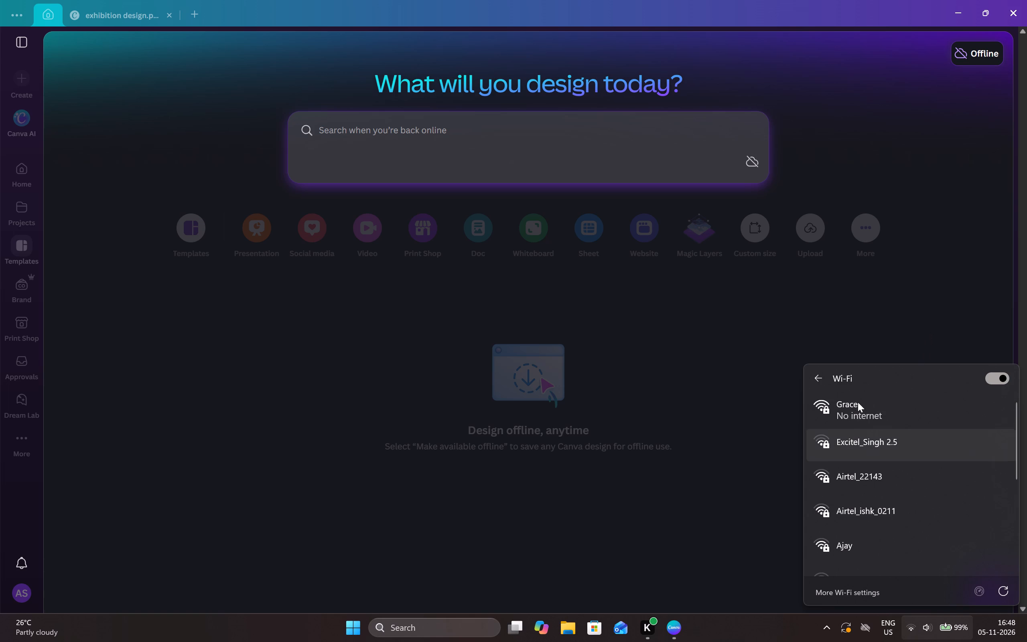
{"action": "left_click", "coordinate": [864, 367]}
{"action": "left_click", "coordinate": [926, 329]}
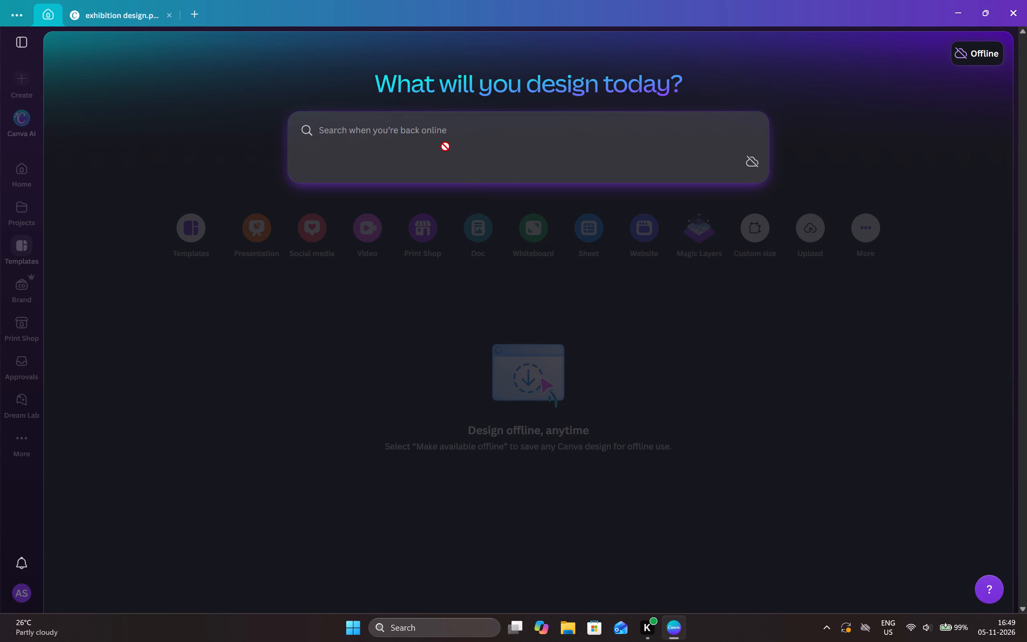
Search the templates for "diwali".
{"action": "left_click", "coordinate": [520, 145]}
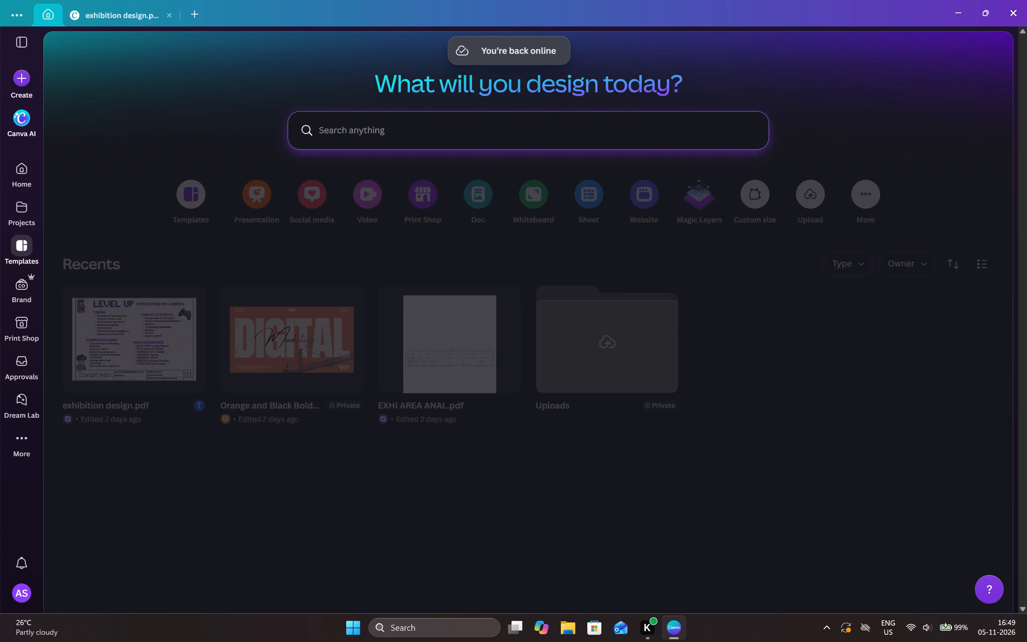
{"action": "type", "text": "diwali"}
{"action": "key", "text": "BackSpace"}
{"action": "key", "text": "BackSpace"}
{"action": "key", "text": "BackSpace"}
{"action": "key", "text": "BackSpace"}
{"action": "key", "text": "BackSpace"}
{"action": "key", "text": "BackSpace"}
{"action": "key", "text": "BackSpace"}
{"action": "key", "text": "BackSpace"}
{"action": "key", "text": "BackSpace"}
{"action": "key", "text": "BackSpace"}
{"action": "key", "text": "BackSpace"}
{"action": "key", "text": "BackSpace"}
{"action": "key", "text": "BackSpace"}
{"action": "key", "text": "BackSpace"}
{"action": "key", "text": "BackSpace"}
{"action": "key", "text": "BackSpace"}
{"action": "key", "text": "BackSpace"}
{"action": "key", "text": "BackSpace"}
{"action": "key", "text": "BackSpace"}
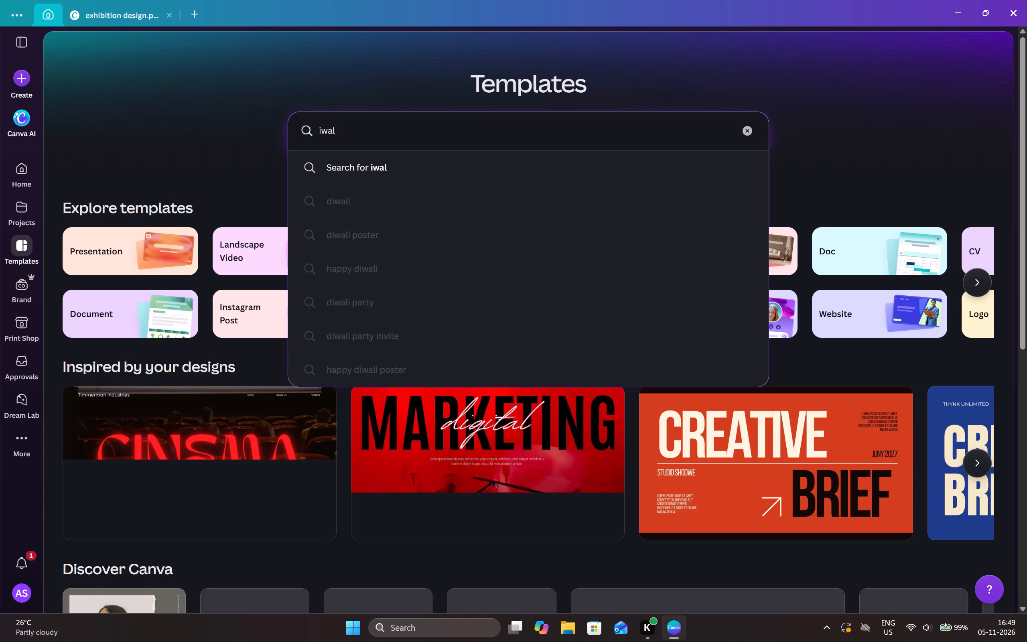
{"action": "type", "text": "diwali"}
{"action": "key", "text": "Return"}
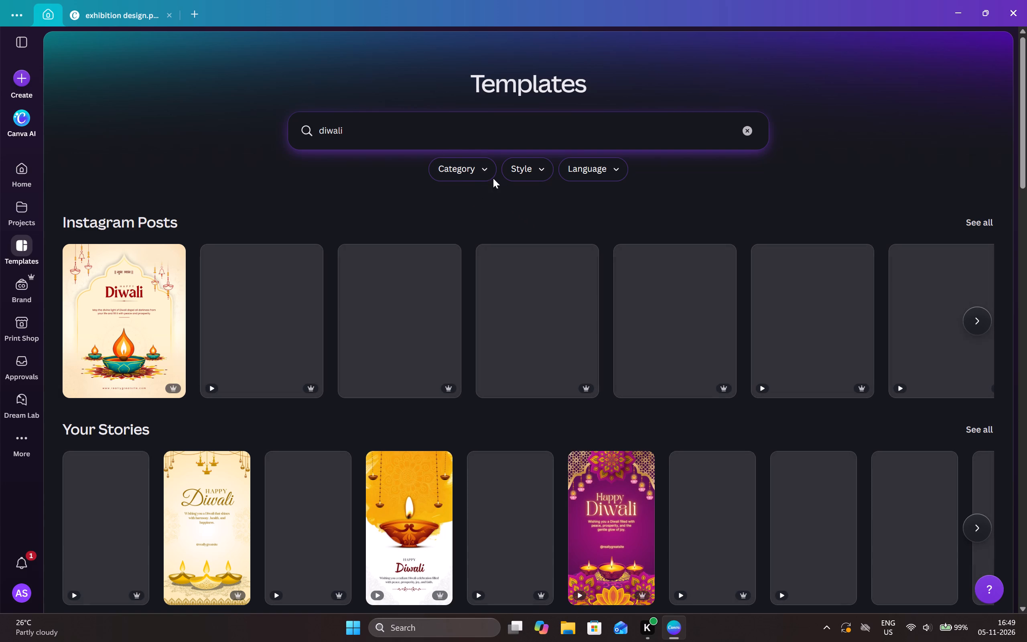
Filter the Diwali templates to the Instagram Post category.
{"action": "left_click", "coordinate": [484, 171]}
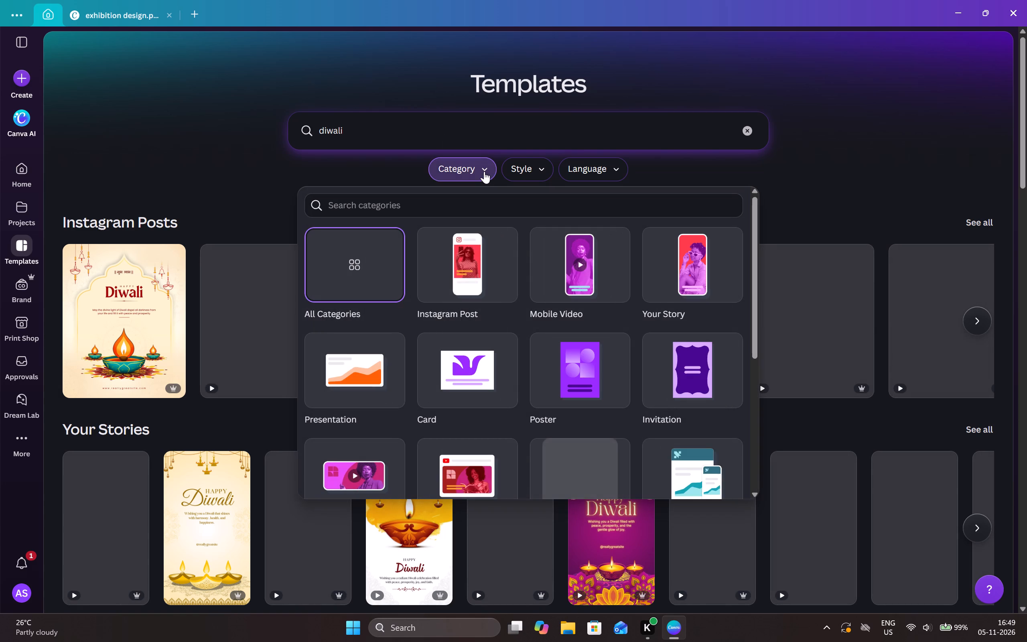
{"action": "left_click", "coordinate": [461, 257]}
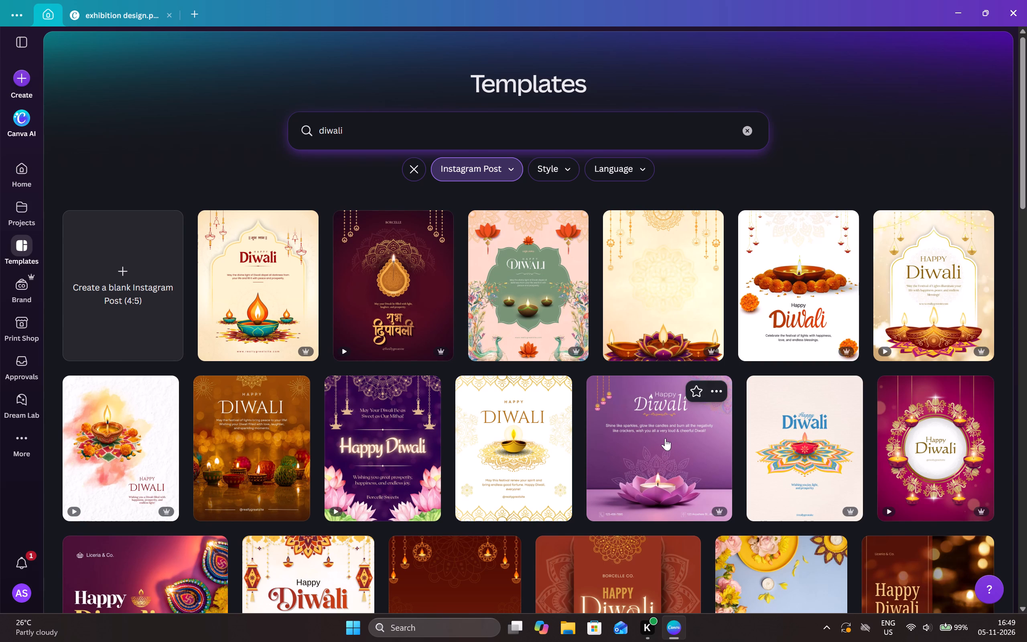
Browse the Diwali Instagram Post templates for a suitable design, comparing their layouts, colours and diya artwork.
{"action": "scroll", "coordinate": [665, 438], "scroll_direction": "down", "scroll_amount": 1}
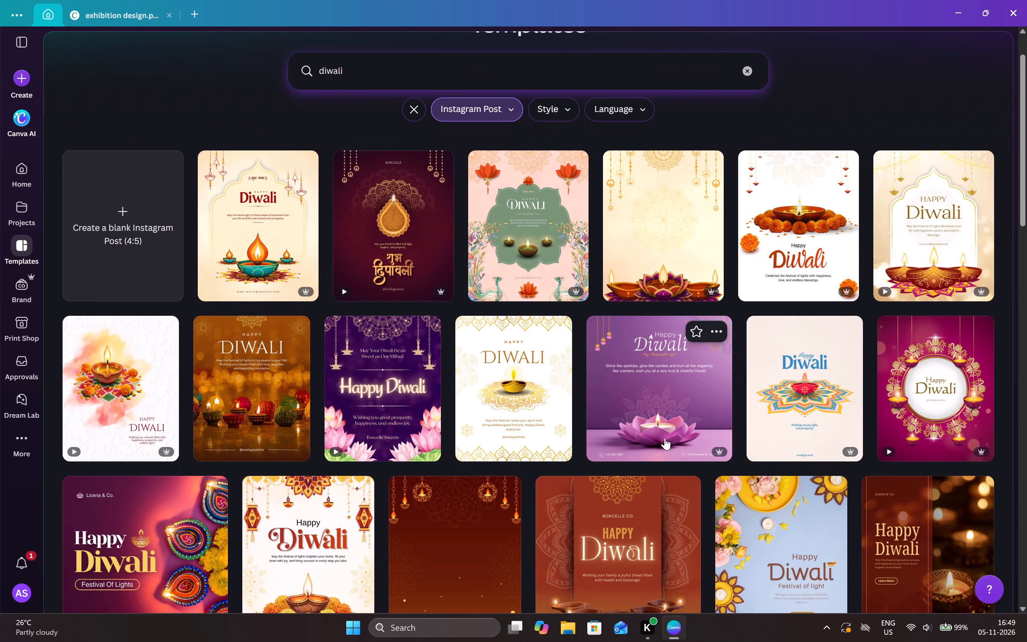
{"action": "scroll", "coordinate": [665, 438], "scroll_direction": "down", "scroll_amount": 8}
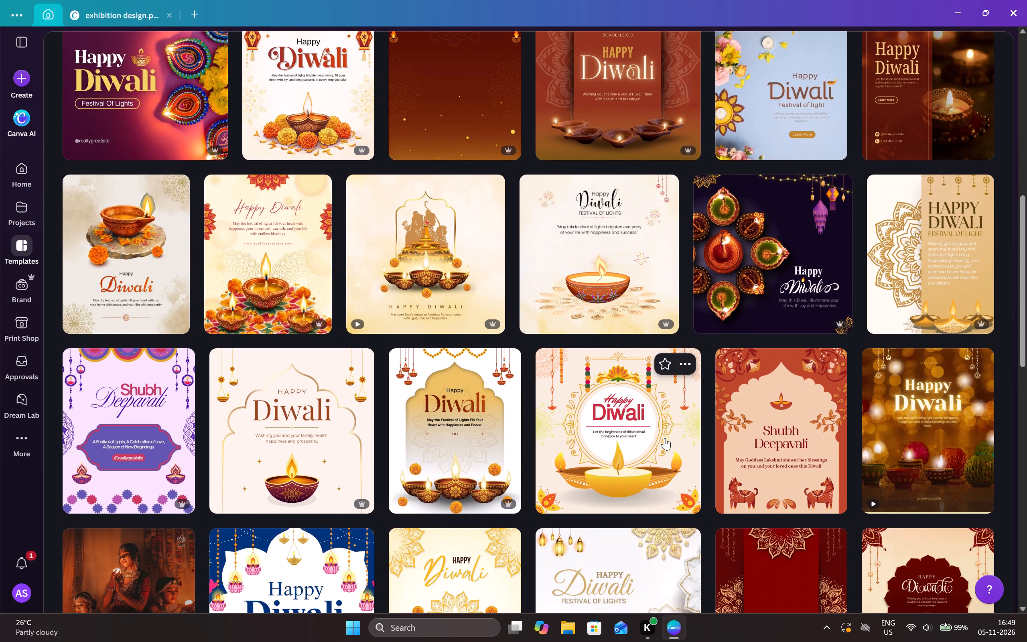
{"action": "scroll", "coordinate": [665, 438], "scroll_direction": "down", "scroll_amount": 1}
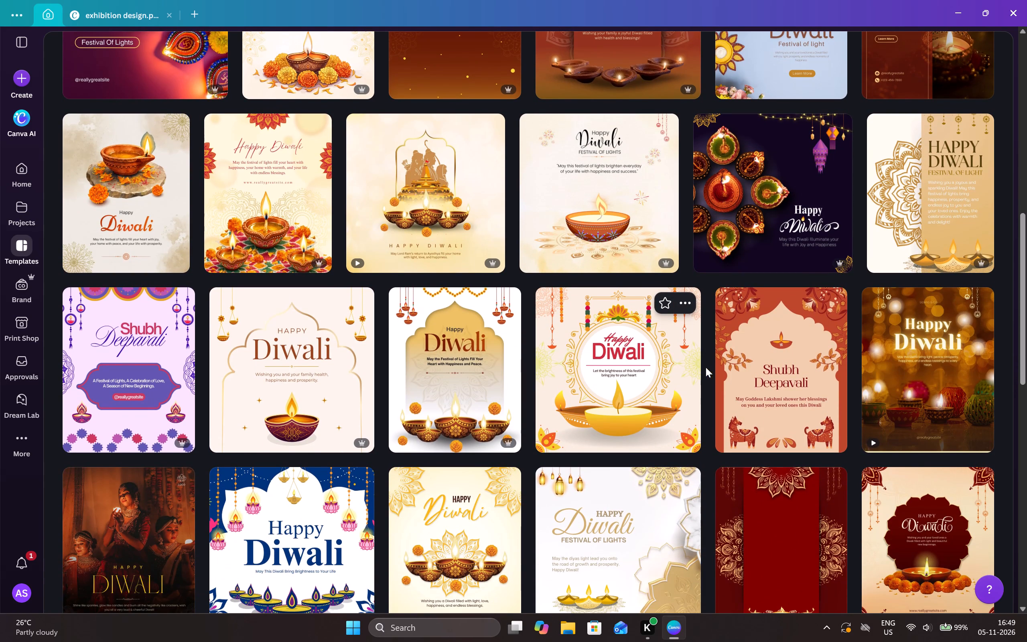
{"action": "scroll", "coordinate": [733, 434], "scroll_direction": "down", "scroll_amount": 1}
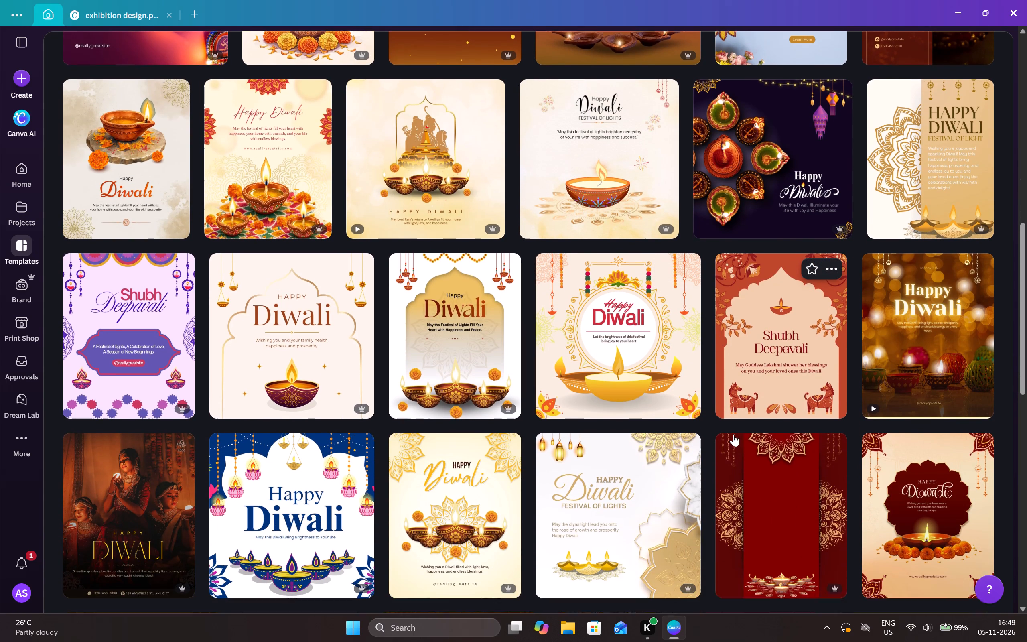
{"action": "scroll", "coordinate": [733, 434], "scroll_direction": "down", "scroll_amount": 4}
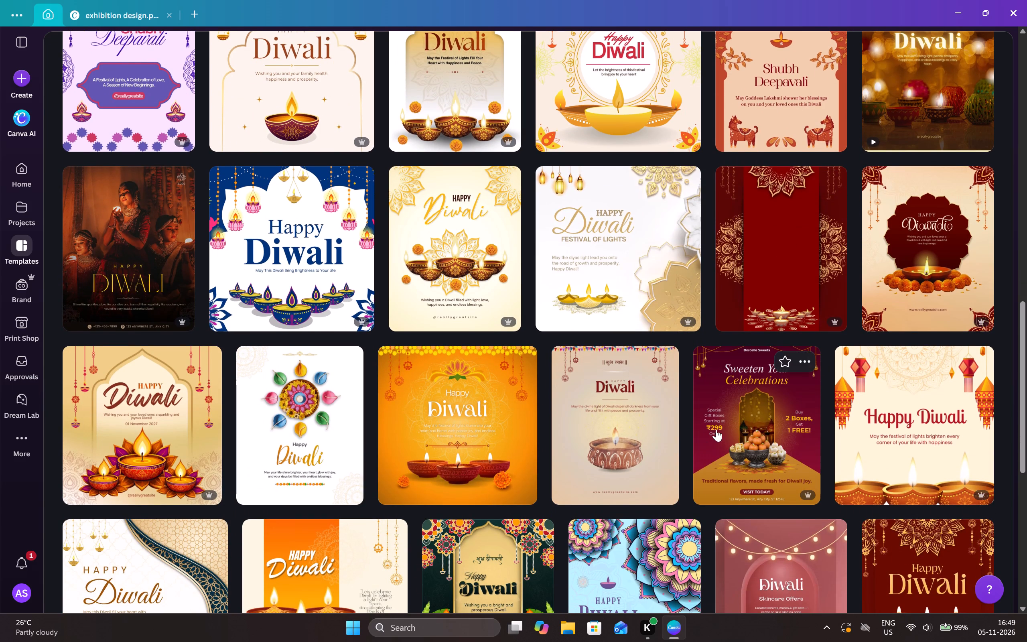
{"action": "scroll", "coordinate": [716, 439], "scroll_direction": "down", "scroll_amount": 4}
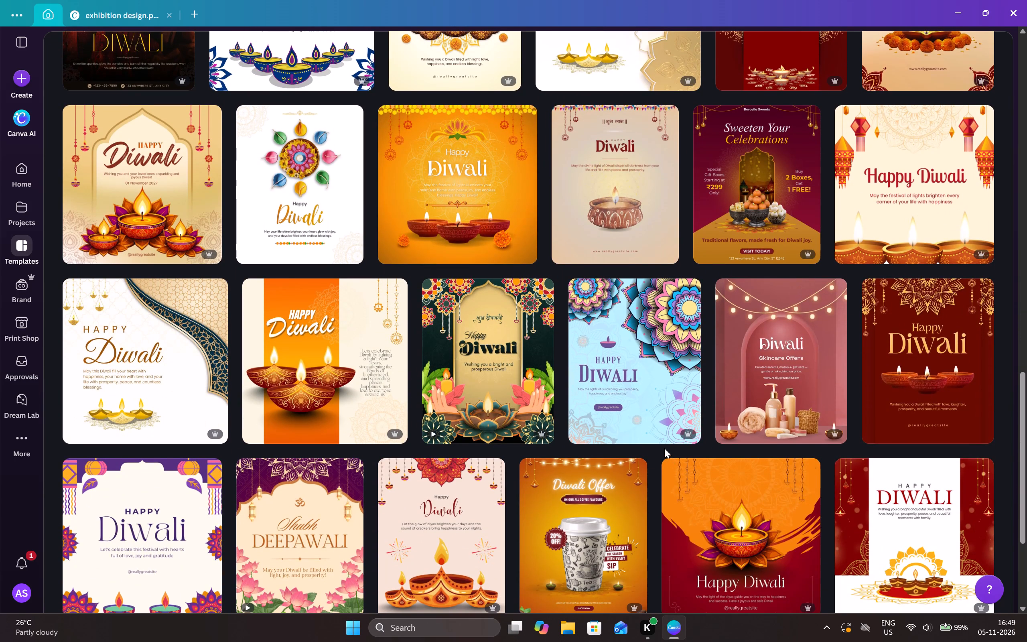
{"action": "scroll", "coordinate": [664, 448], "scroll_direction": "down", "scroll_amount": 6}
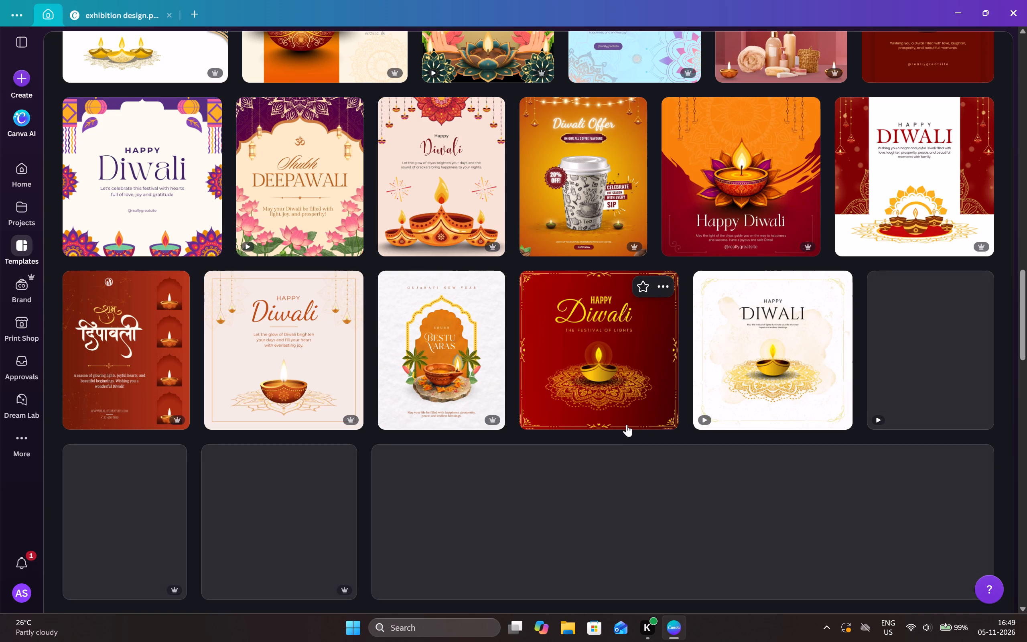
{"action": "scroll", "coordinate": [627, 425], "scroll_direction": "down", "scroll_amount": 3}
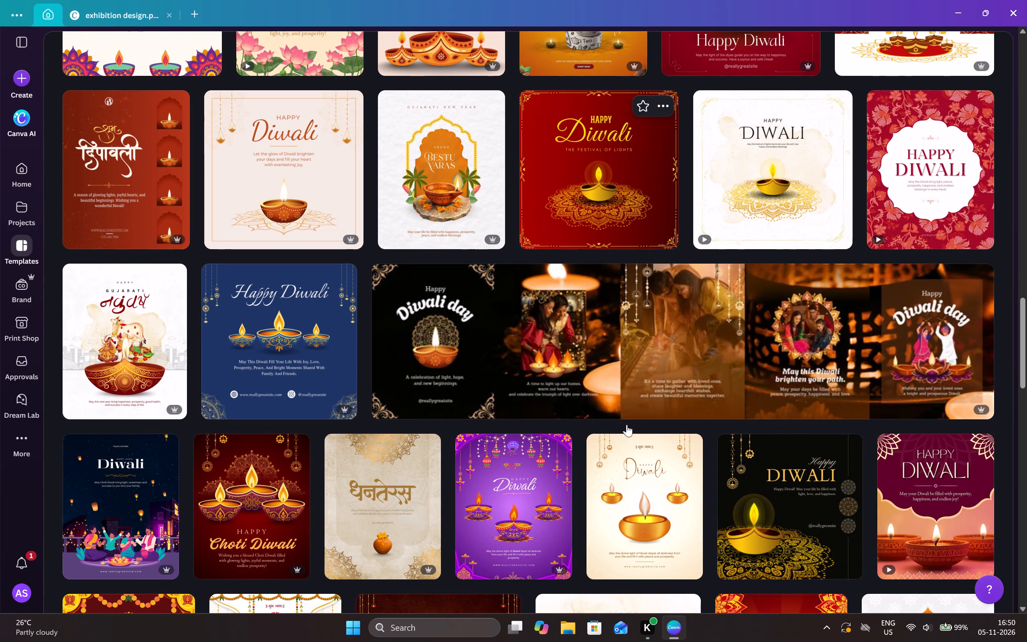
{"action": "scroll", "coordinate": [627, 425], "scroll_direction": "down", "scroll_amount": 3}
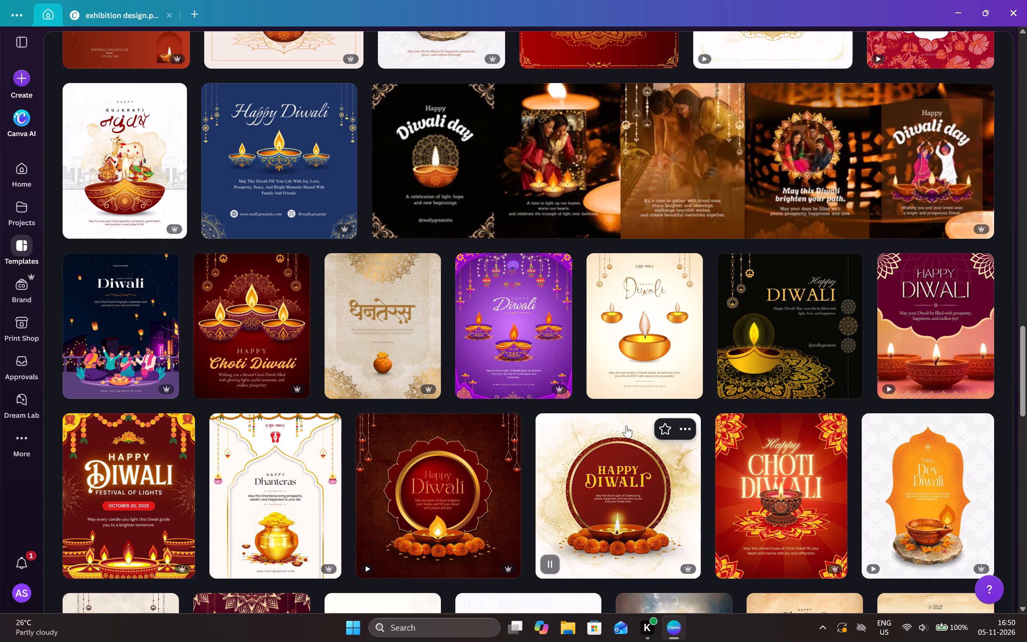
Browse the Diwali Instagram Post templates and check the available style filter options.
{"action": "scroll", "coordinate": [626, 426], "scroll_direction": "down", "scroll_amount": 13}
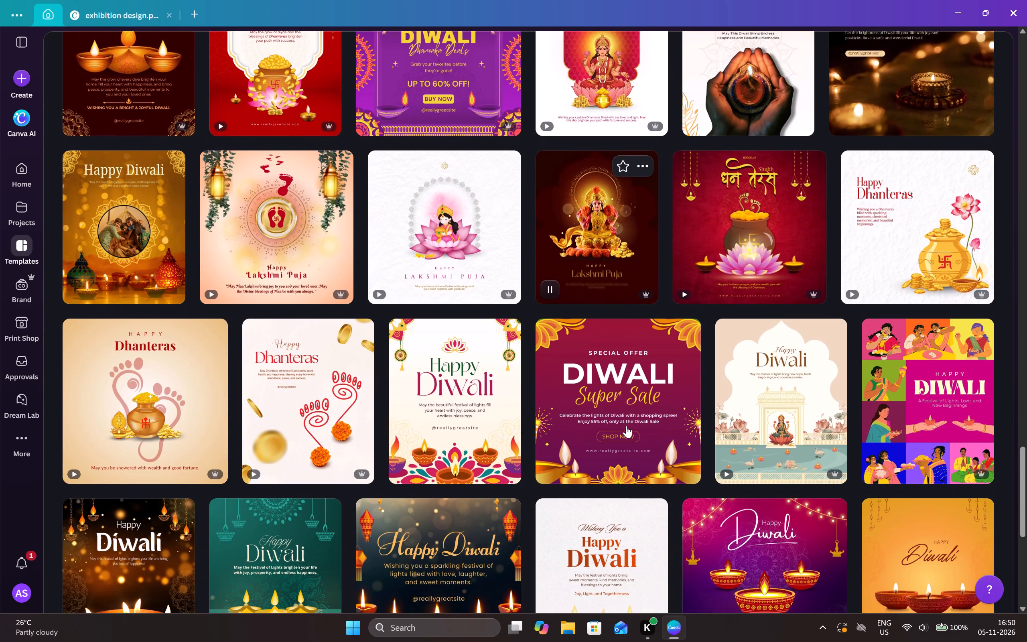
{"action": "scroll", "coordinate": [626, 426], "scroll_direction": "down", "scroll_amount": 6}
{"action": "scroll", "coordinate": [626, 426], "scroll_direction": "up", "scroll_amount": 2}
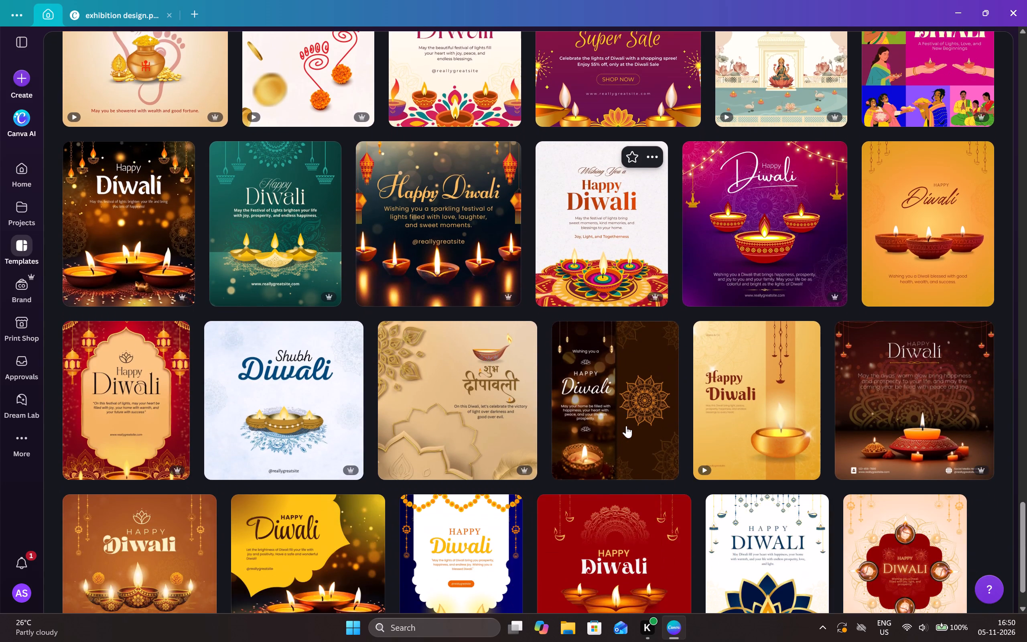
{"action": "scroll", "coordinate": [626, 426], "scroll_direction": "up", "scroll_amount": 3}
{"action": "scroll", "coordinate": [626, 424], "scroll_direction": "up", "scroll_amount": 20}
{"action": "scroll", "coordinate": [626, 424], "scroll_direction": "up", "scroll_amount": 12}
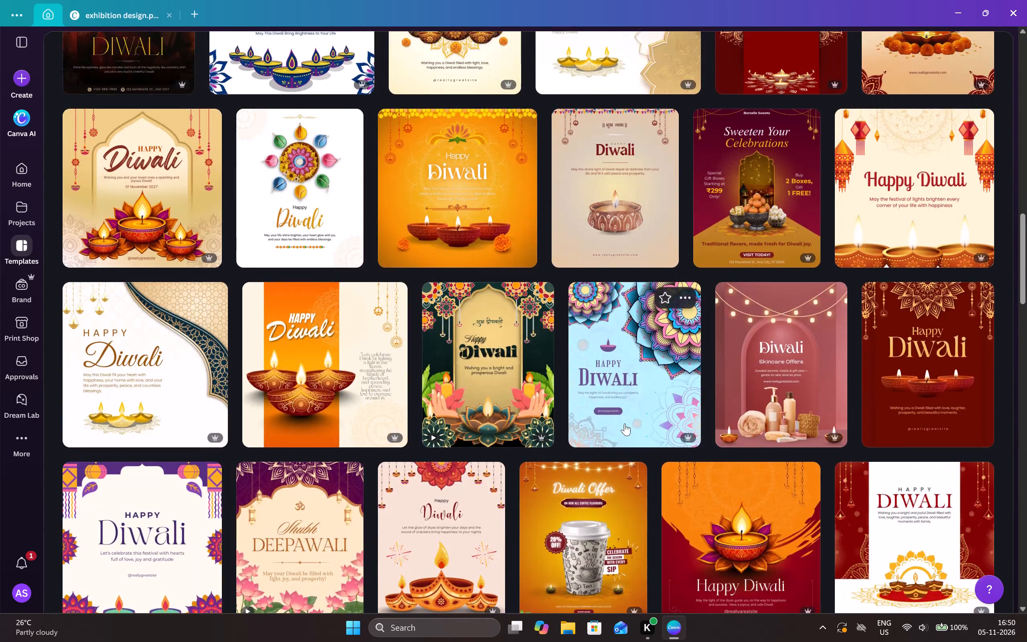
{"action": "scroll", "coordinate": [625, 423], "scroll_direction": "up", "scroll_amount": 20}
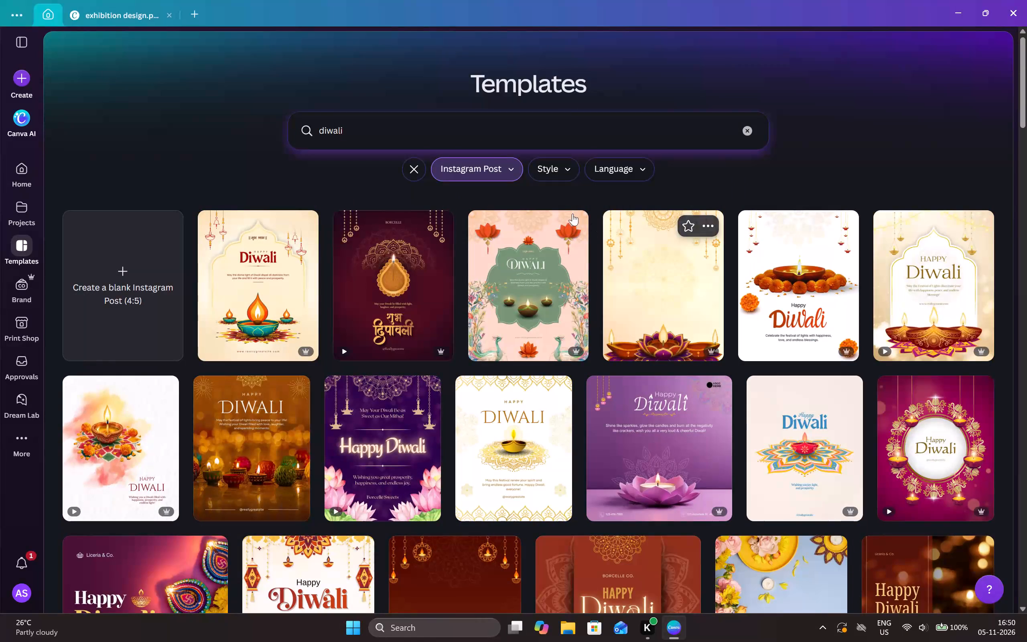
{"action": "left_click", "coordinate": [566, 169]}
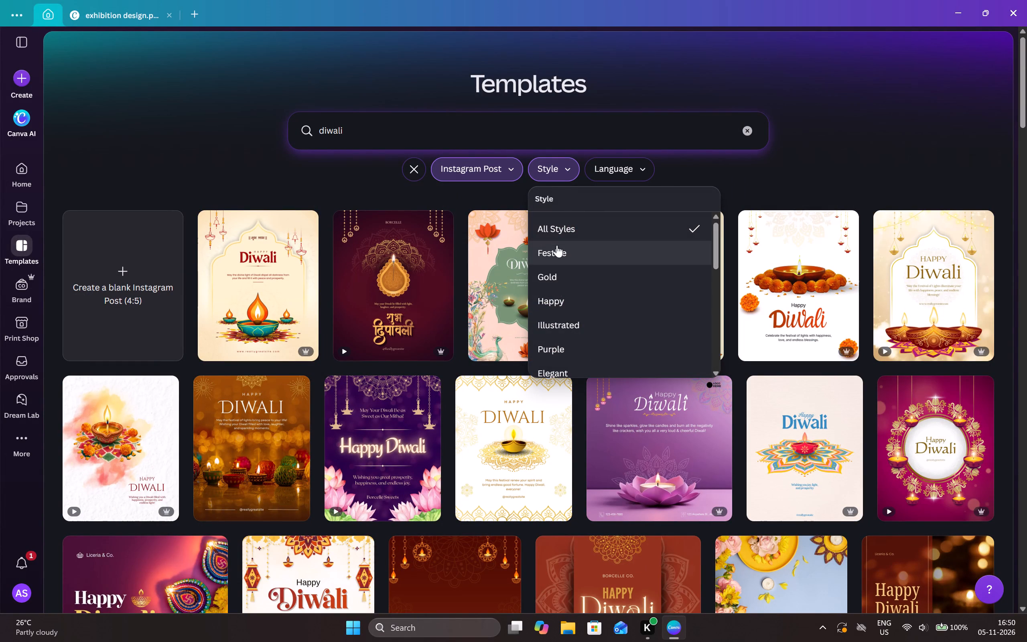
{"action": "left_click", "coordinate": [550, 166]}
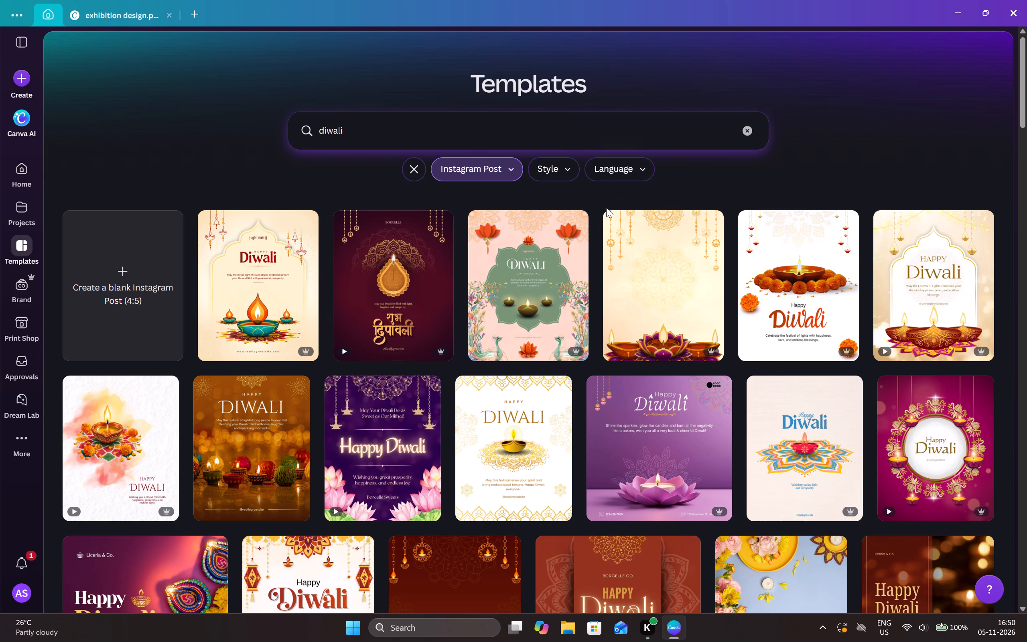
Open the Gold Red and Maroon Traditional Shubh Diwali Instagram Post template for customising.
{"action": "left_click", "coordinate": [396, 279]}
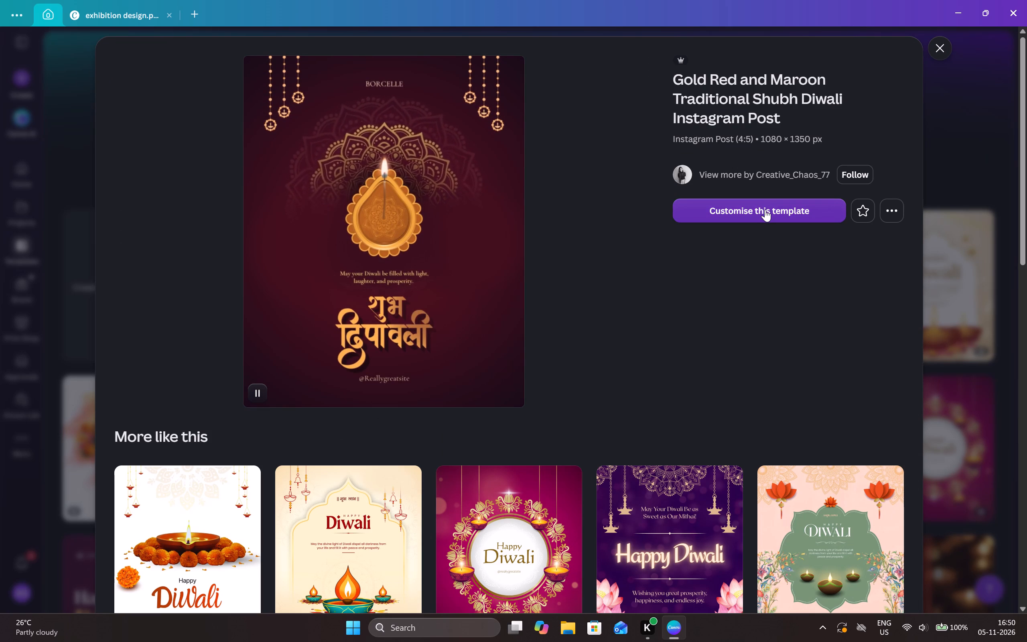
{"action": "left_click", "coordinate": [765, 209]}
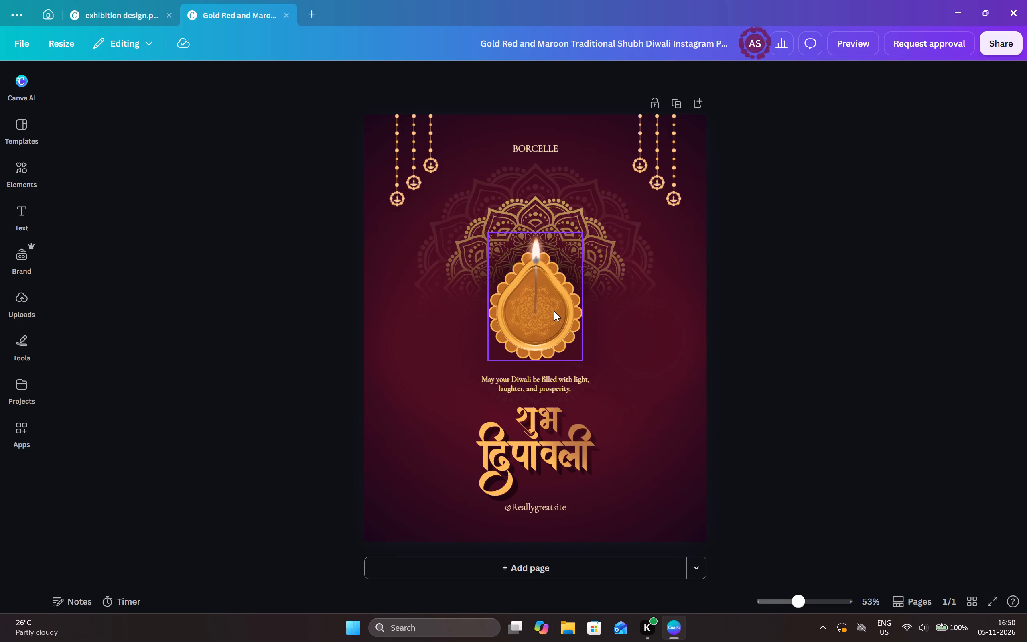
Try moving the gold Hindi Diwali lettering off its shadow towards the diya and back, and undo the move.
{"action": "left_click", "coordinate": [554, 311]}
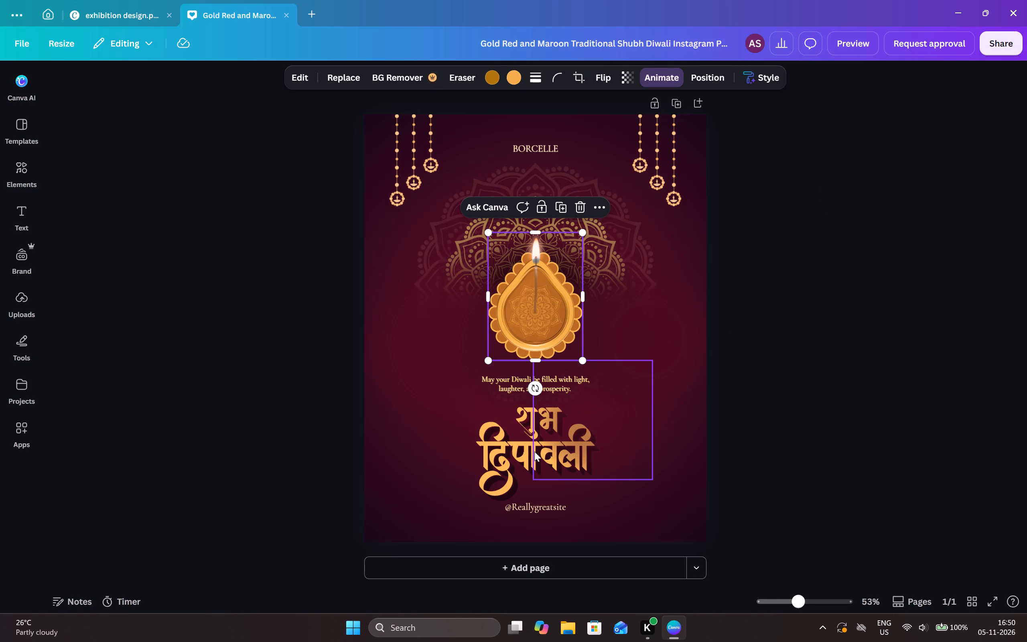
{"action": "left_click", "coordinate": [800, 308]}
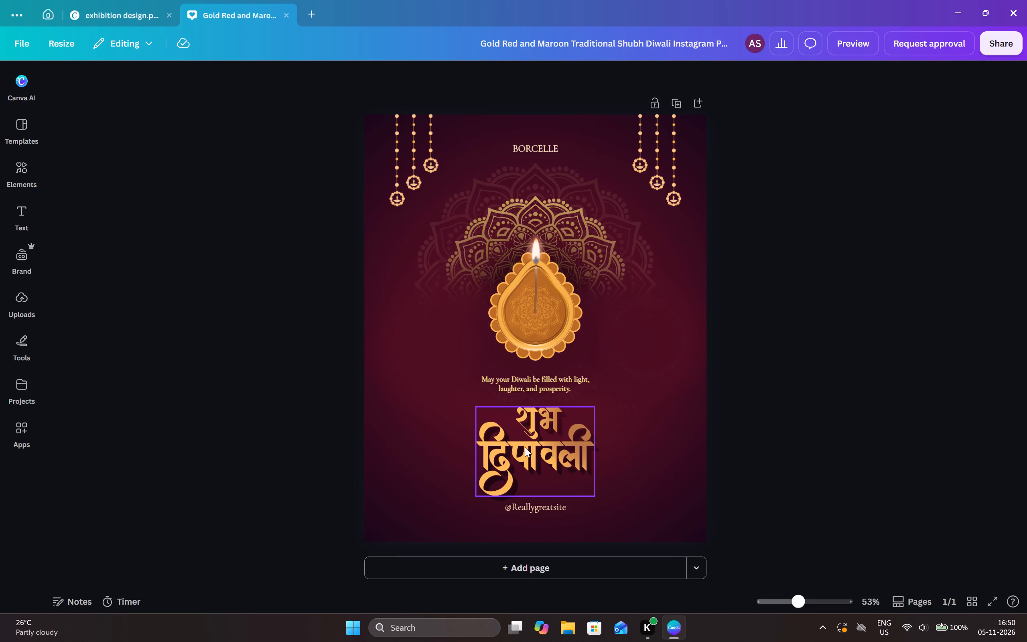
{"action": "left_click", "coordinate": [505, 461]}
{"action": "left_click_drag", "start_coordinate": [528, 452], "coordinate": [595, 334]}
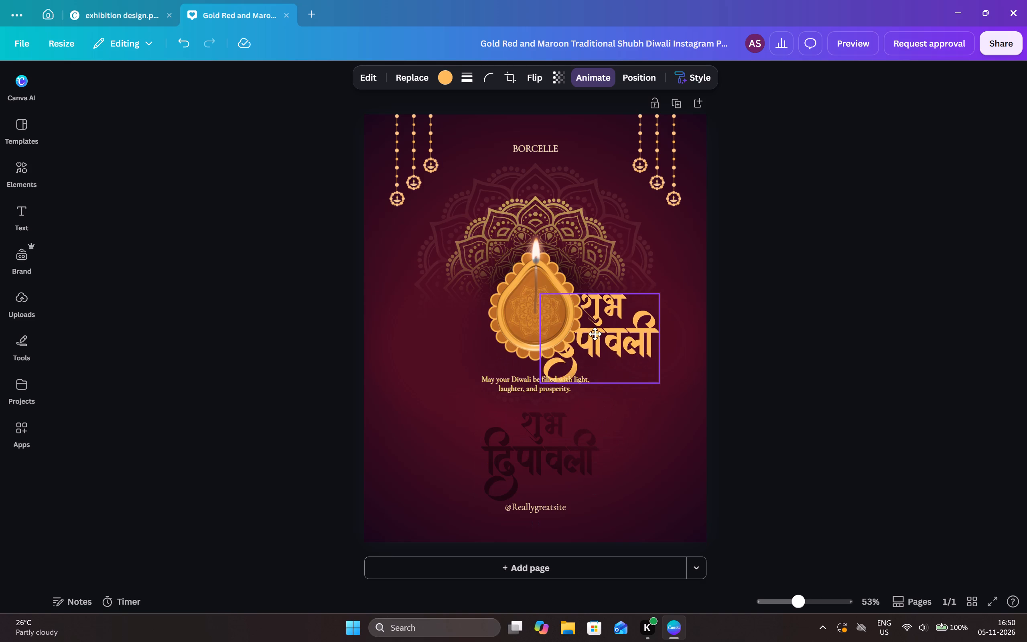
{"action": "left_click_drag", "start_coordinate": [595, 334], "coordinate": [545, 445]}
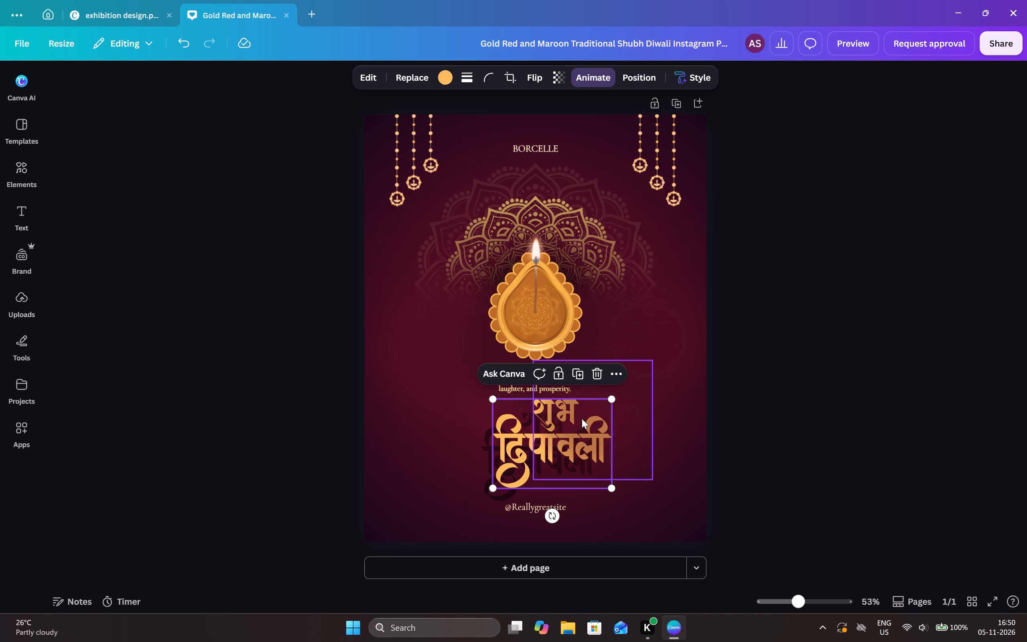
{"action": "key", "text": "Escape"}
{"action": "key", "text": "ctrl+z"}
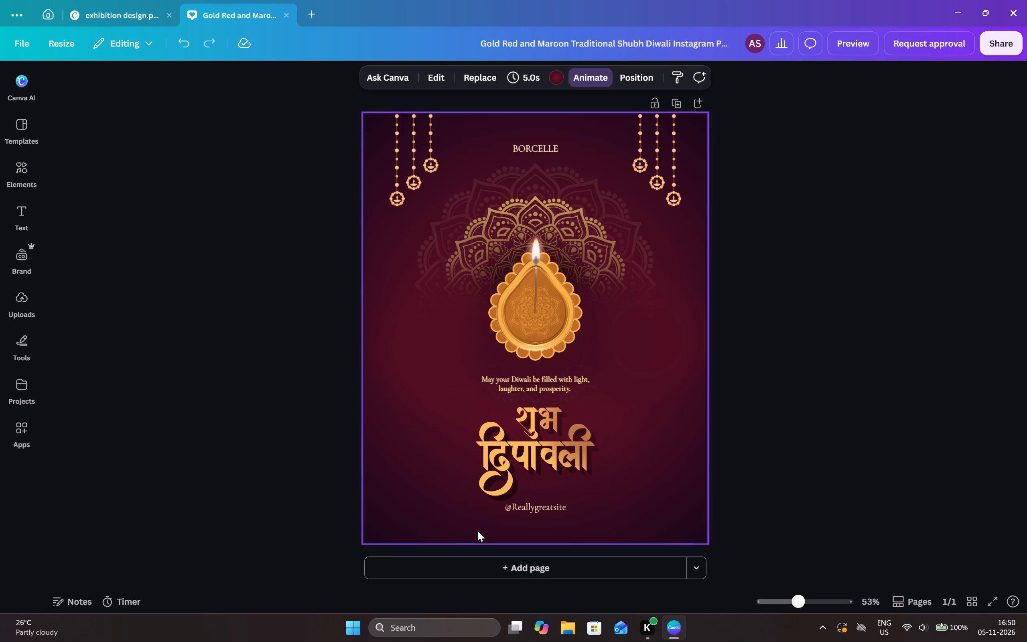
{"action": "left_click", "coordinate": [498, 483]}
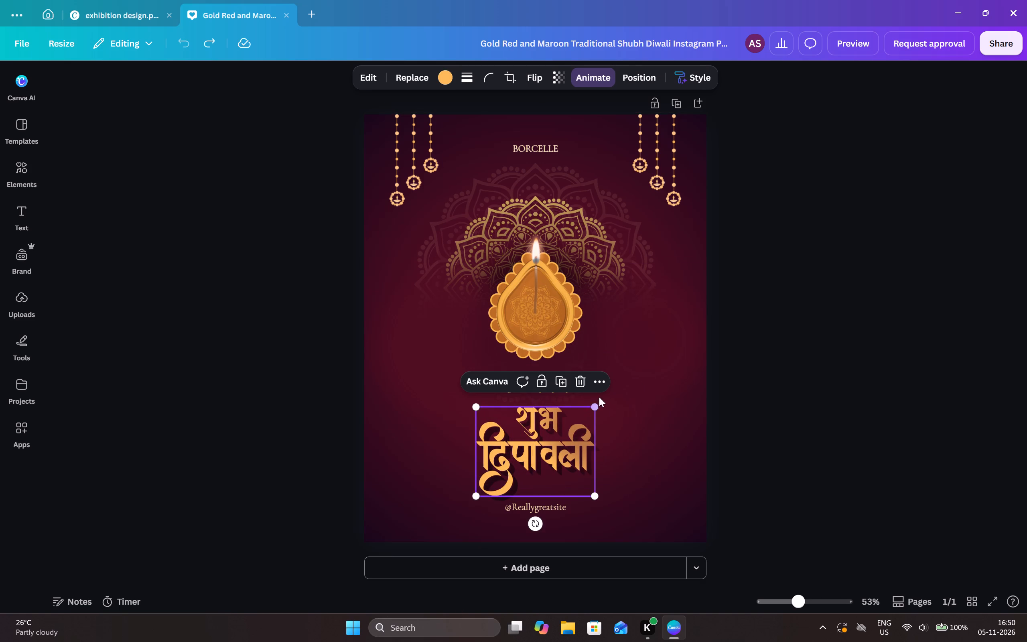
Show the layers of the Shubh Diwali design from the gold Hindi calligraphy and look through the whole layer list.
{"action": "left_click", "coordinate": [605, 384]}
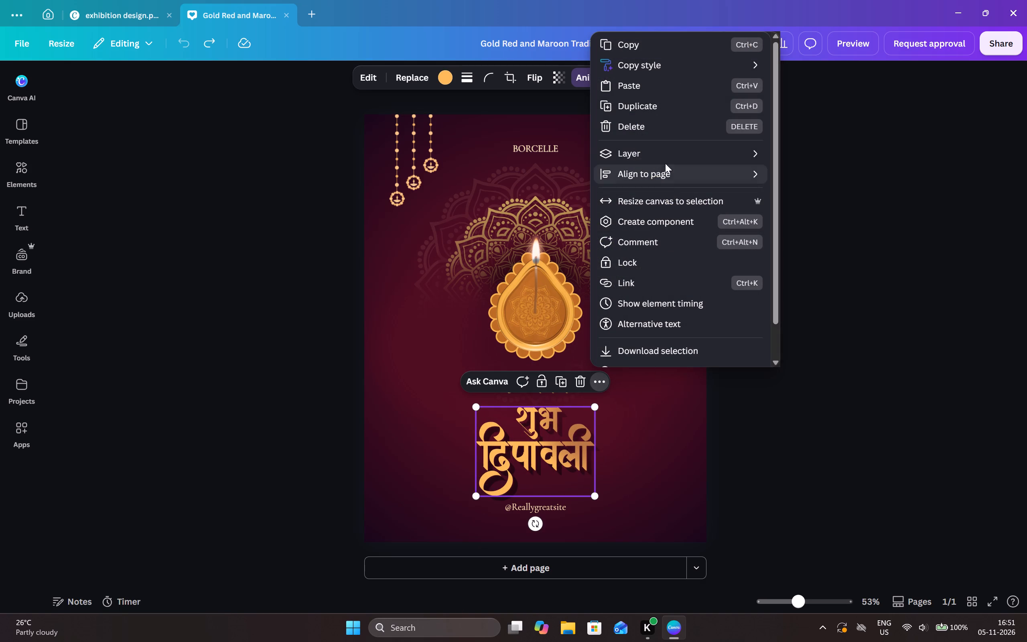
{"action": "left_click", "coordinate": [668, 160]}
{"action": "left_click", "coordinate": [824, 244]}
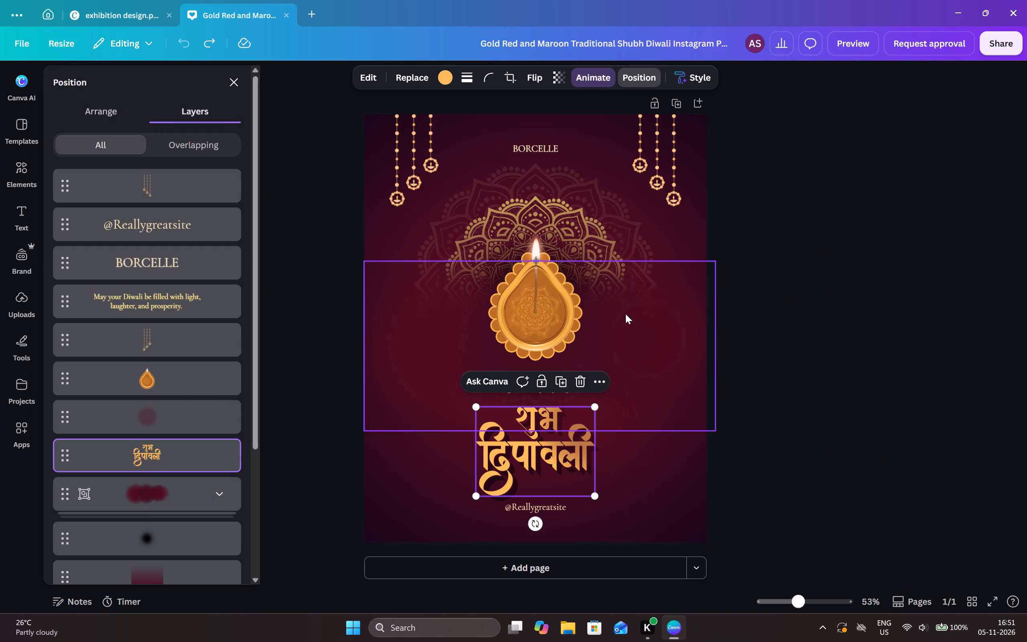
{"action": "scroll", "coordinate": [185, 478], "scroll_direction": "down", "scroll_amount": 2}
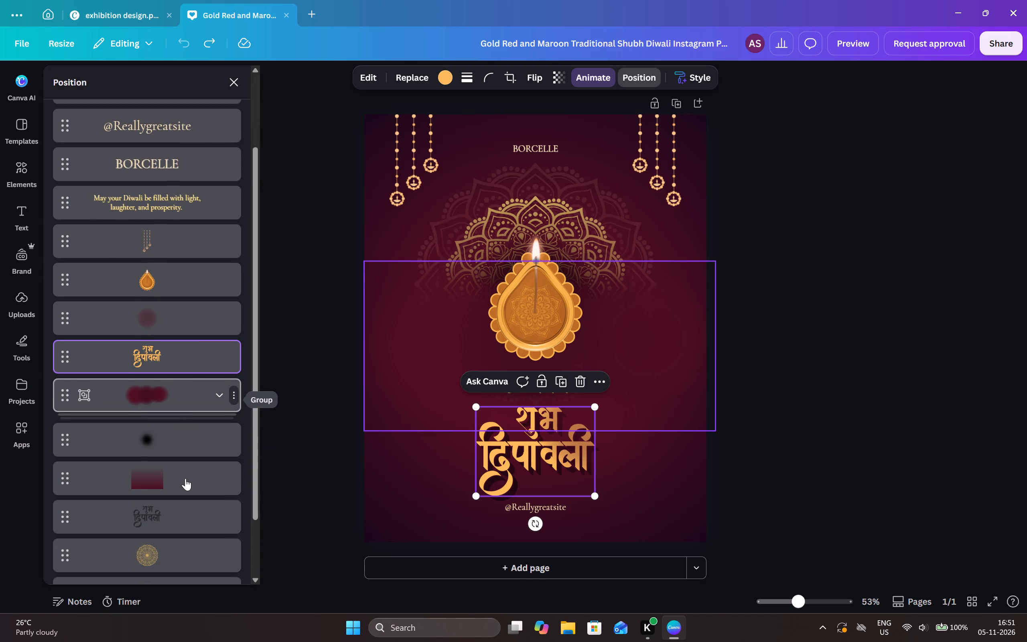
{"action": "scroll", "coordinate": [185, 478], "scroll_direction": "down", "scroll_amount": 1}
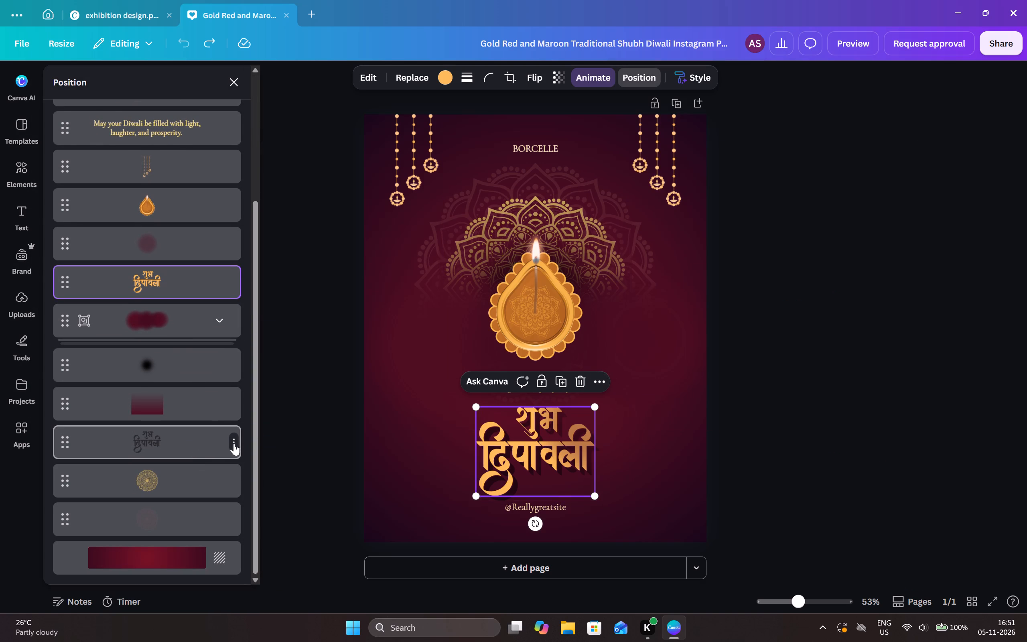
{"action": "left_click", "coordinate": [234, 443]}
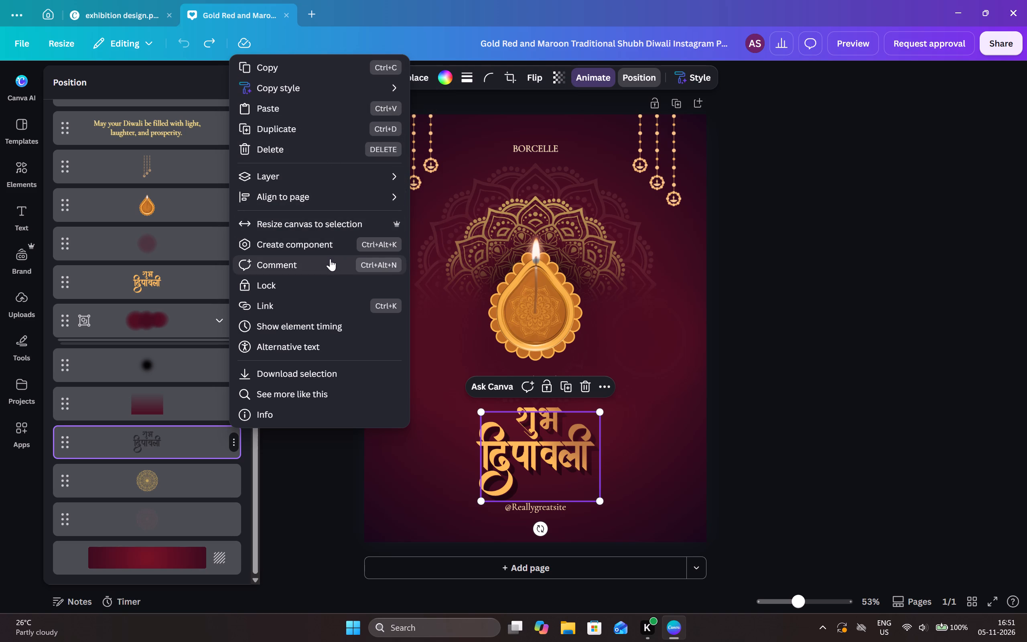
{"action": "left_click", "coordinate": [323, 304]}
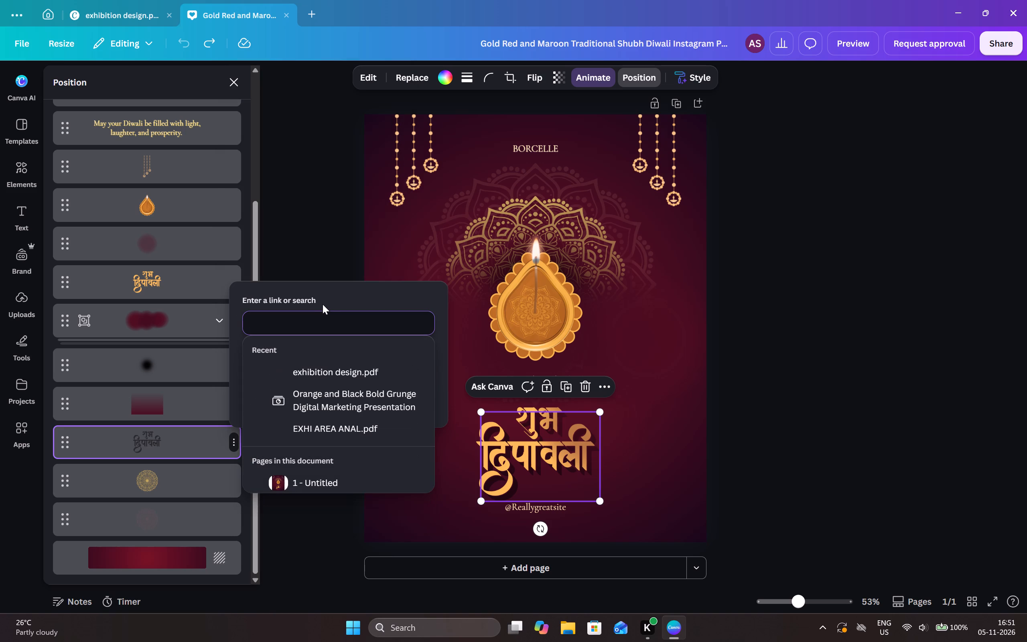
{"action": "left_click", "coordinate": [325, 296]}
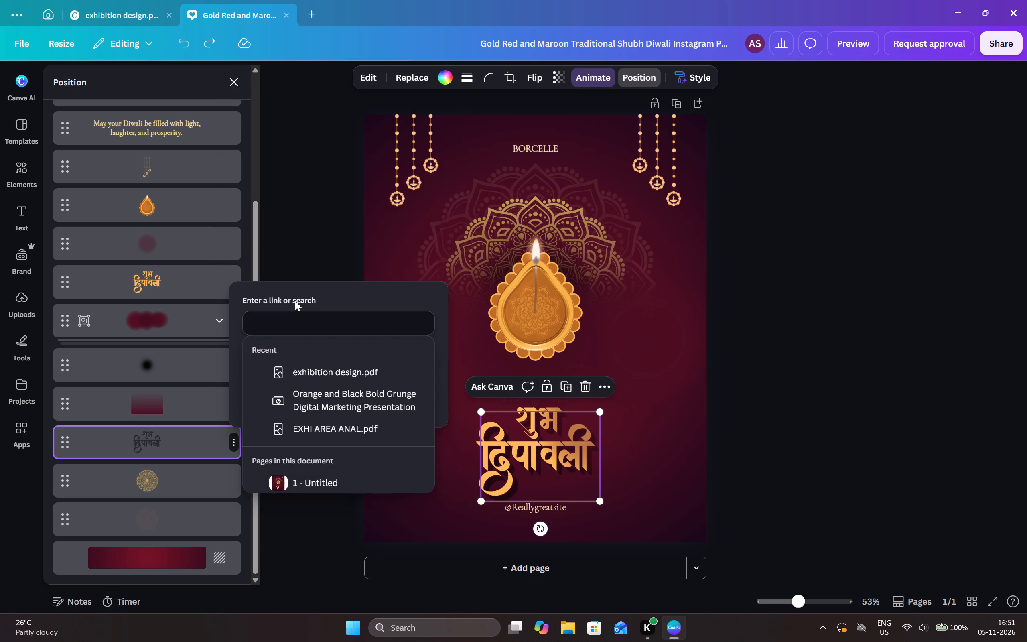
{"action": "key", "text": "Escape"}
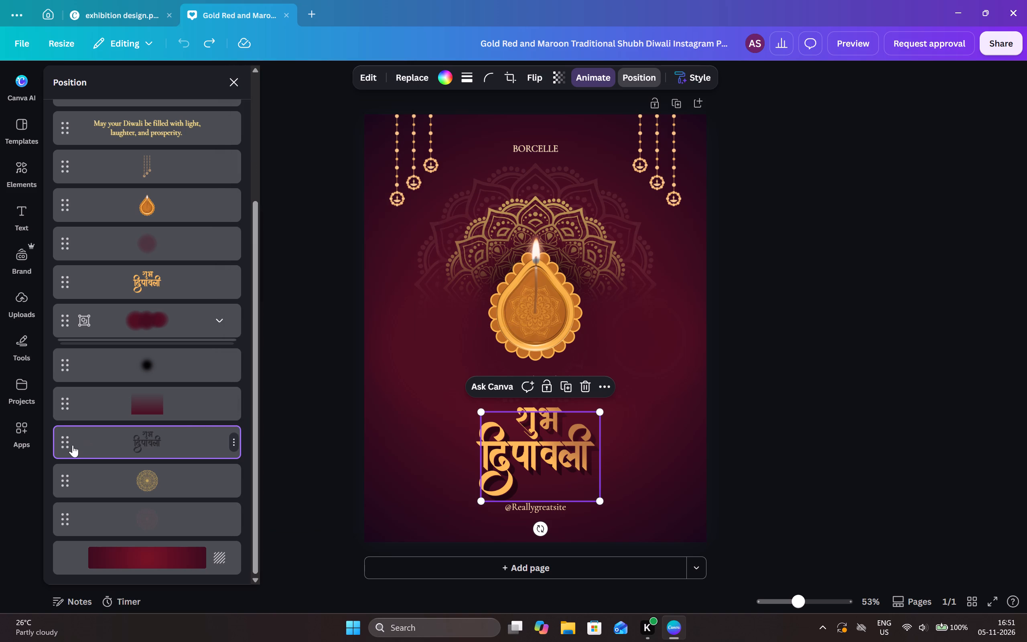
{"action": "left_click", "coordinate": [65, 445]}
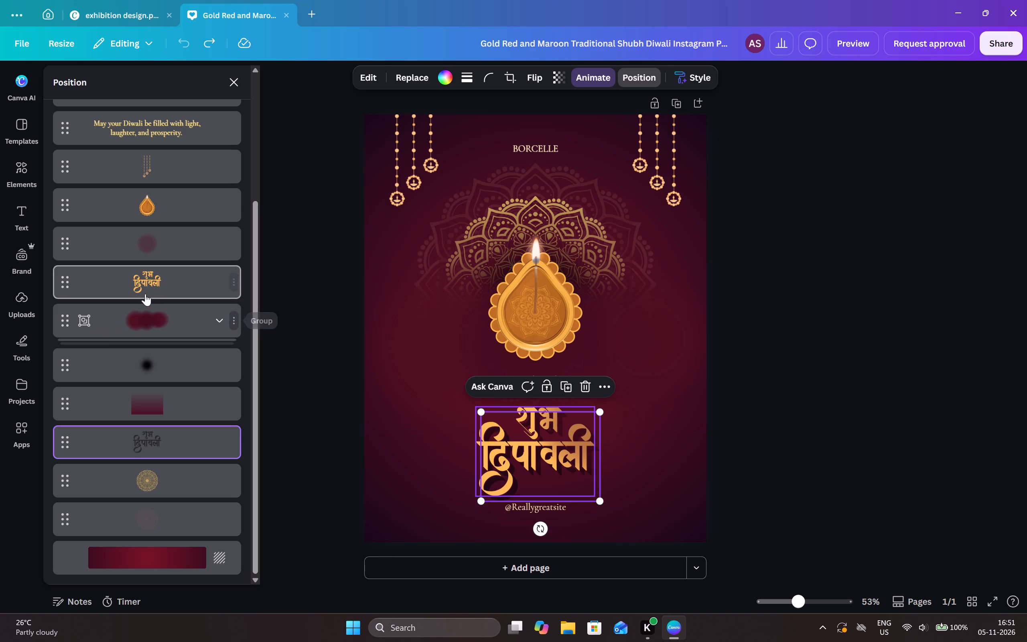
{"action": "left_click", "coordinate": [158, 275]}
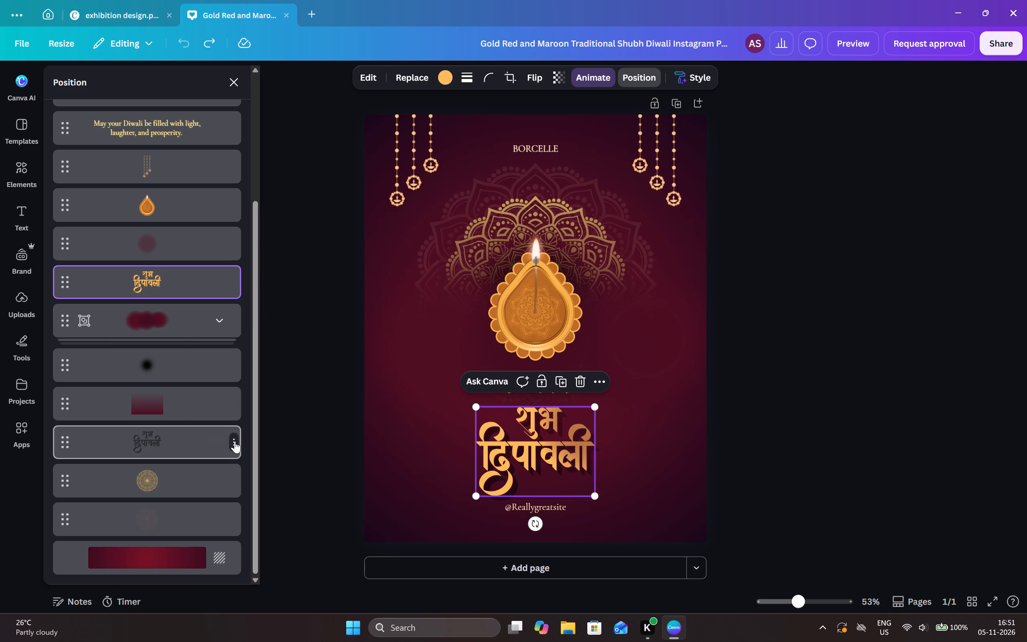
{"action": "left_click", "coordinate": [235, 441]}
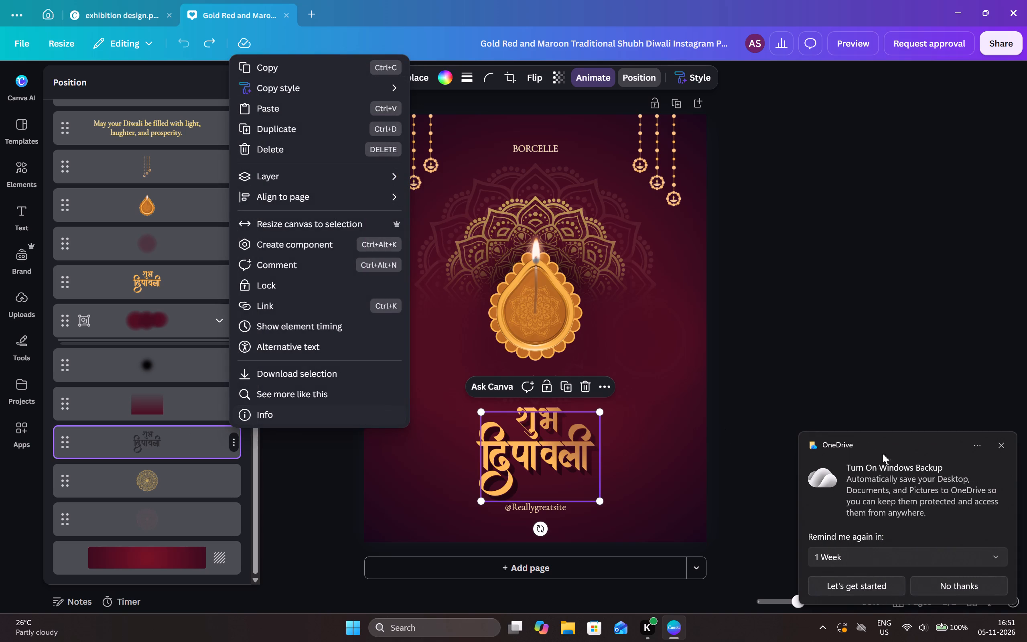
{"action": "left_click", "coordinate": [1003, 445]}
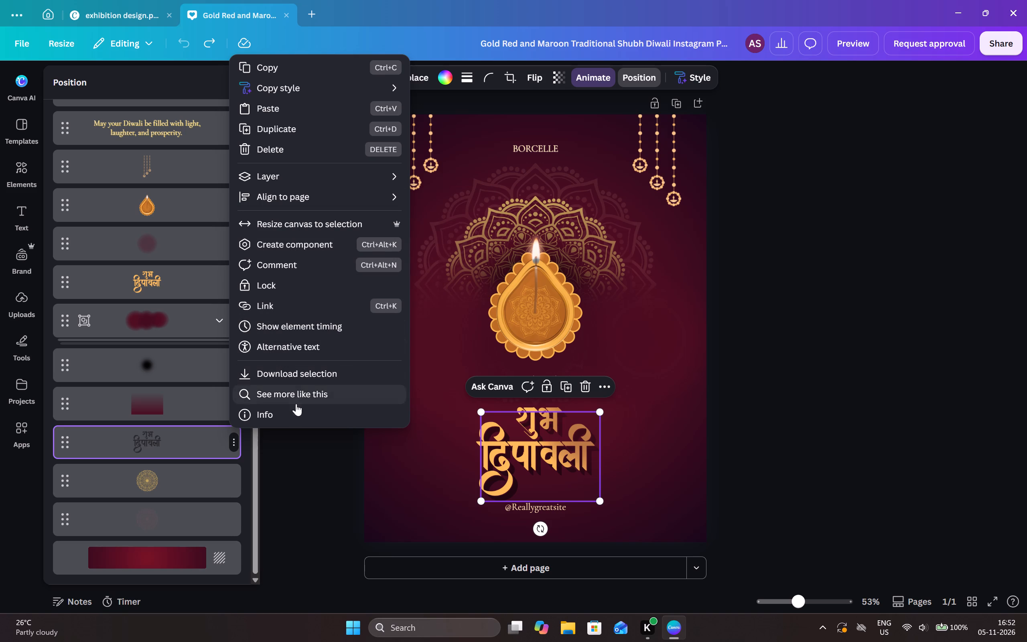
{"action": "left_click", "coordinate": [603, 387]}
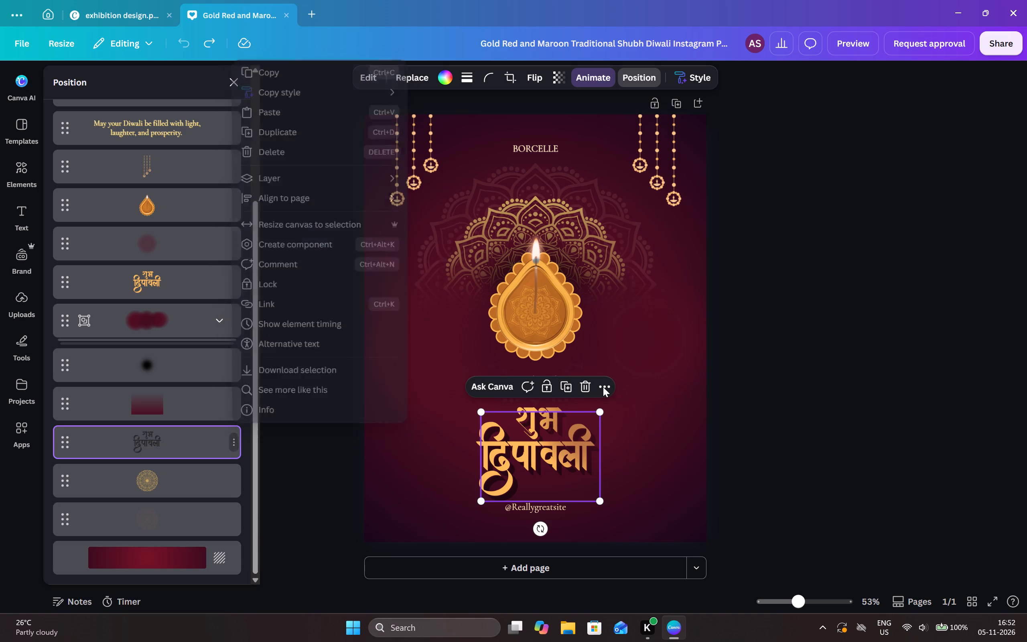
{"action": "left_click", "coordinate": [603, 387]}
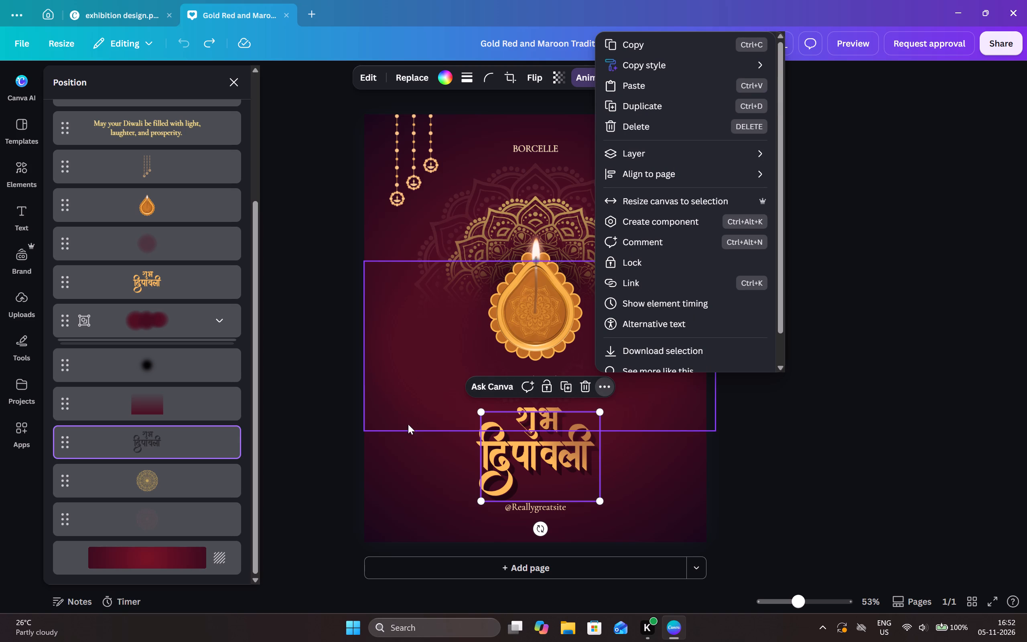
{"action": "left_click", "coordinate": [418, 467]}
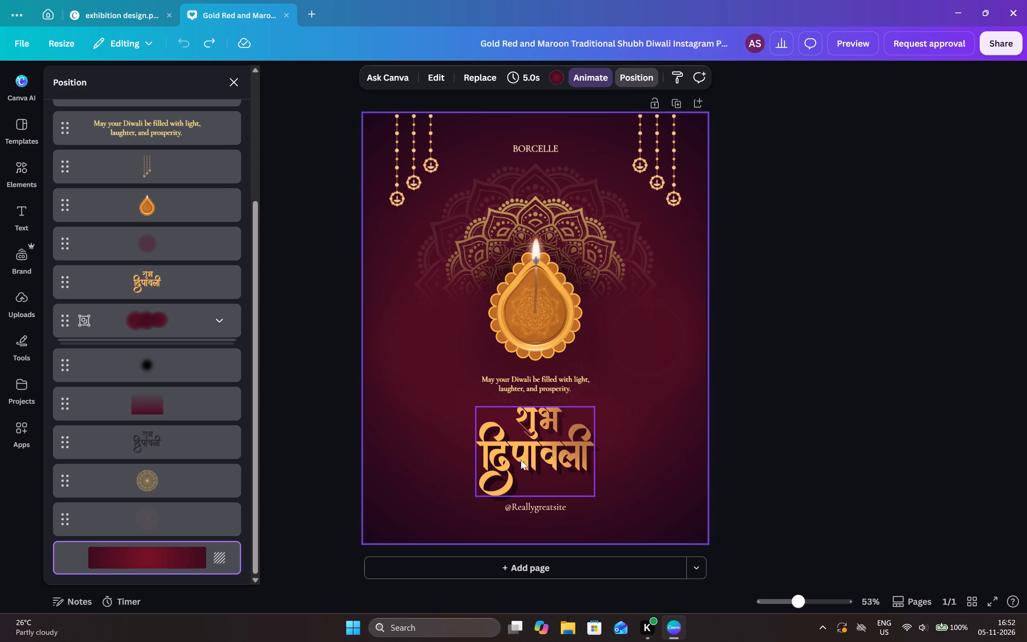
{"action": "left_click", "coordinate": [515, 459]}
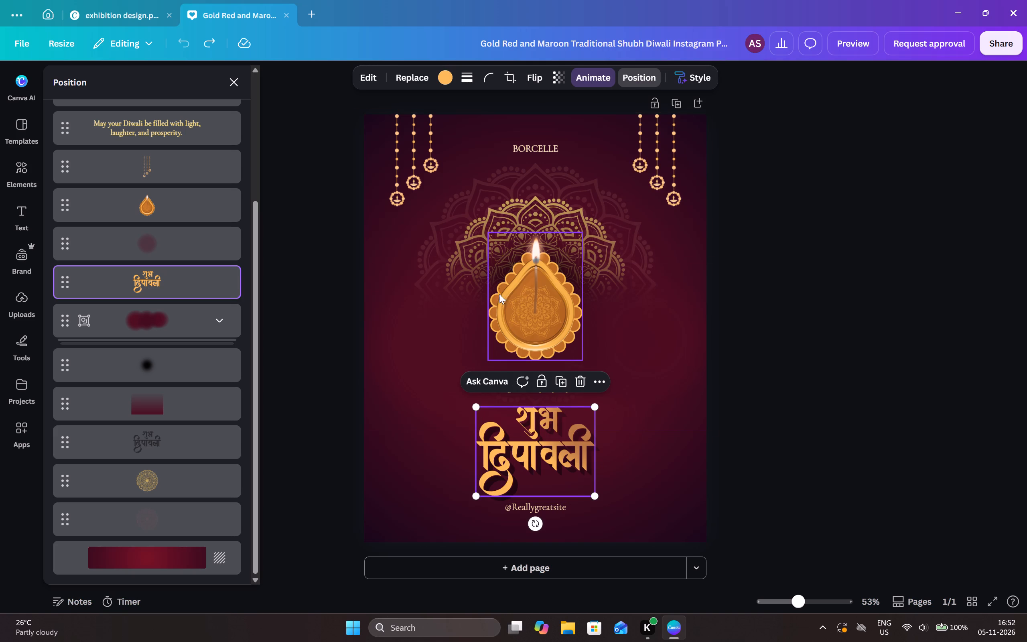
Check the image editing options available for the golden diya in the Diwali design.
{"action": "left_click", "coordinate": [513, 293]}
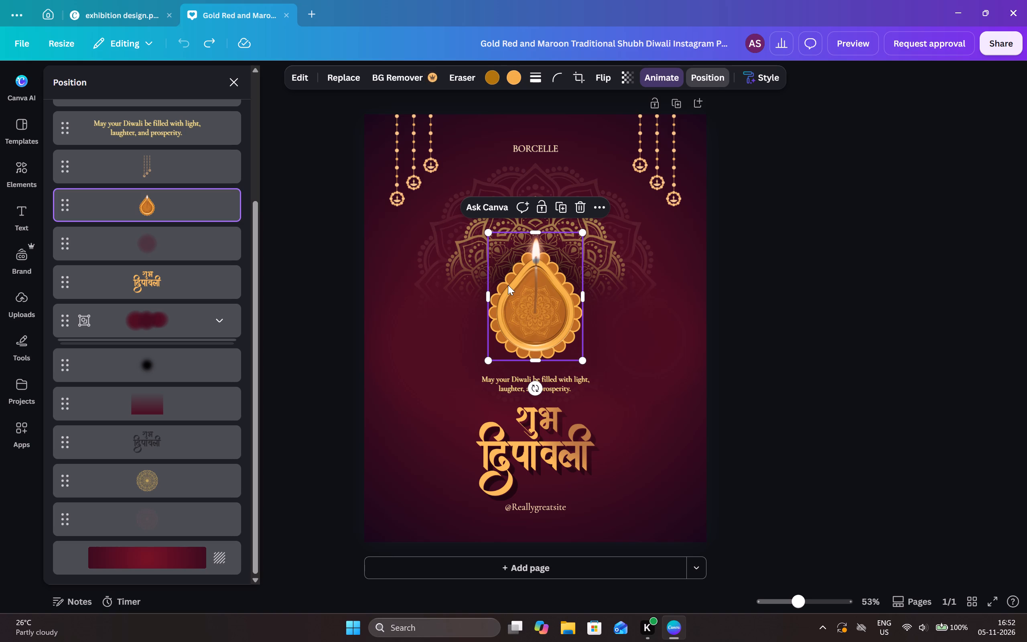
{"action": "left_click_drag", "start_coordinate": [620, 74], "coordinate": [593, 80]}
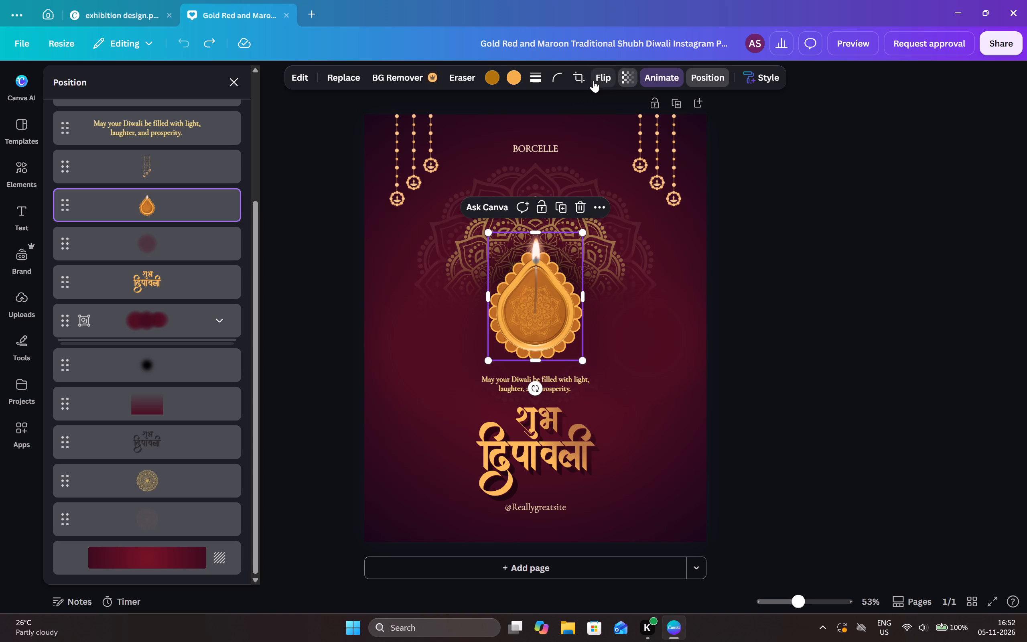
{"action": "left_click_drag", "start_coordinate": [593, 80], "coordinate": [560, 82]}
{"action": "left_click", "coordinate": [307, 73]}
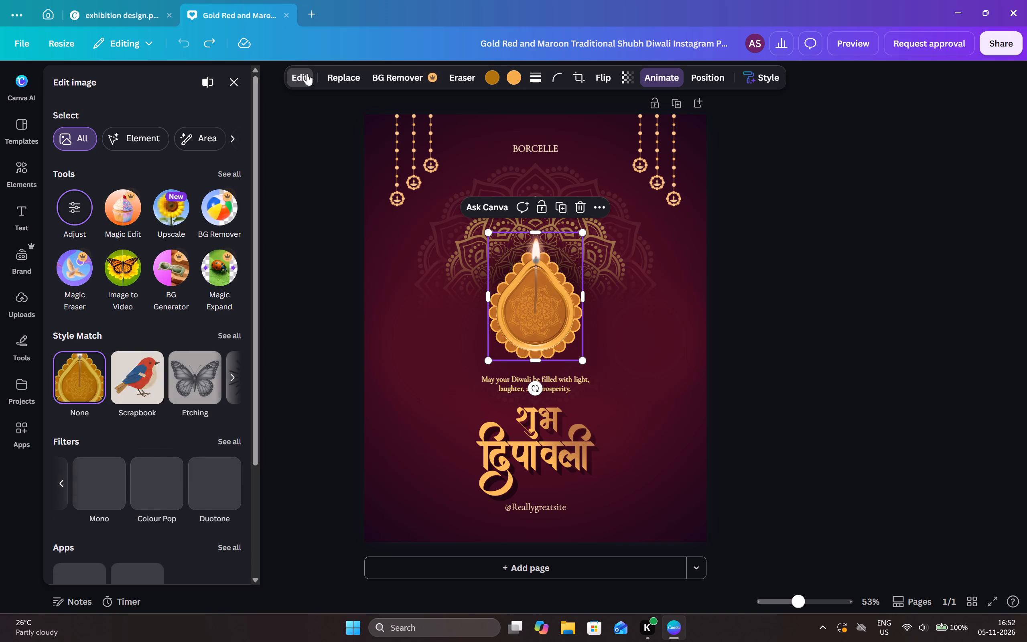
{"action": "left_click", "coordinate": [307, 73]}
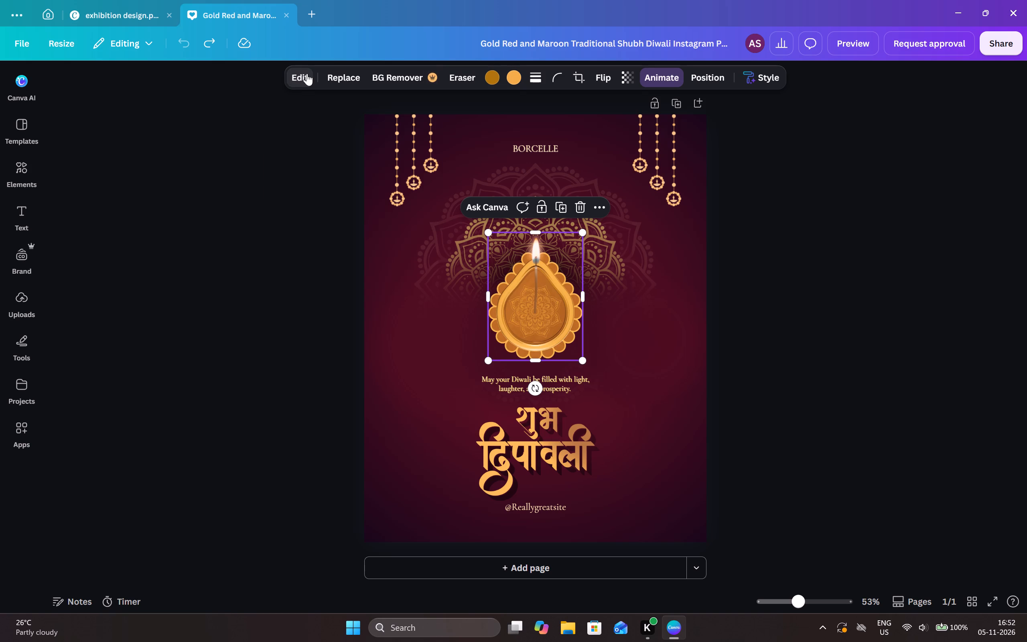
Look through the golden diya's further options, view more elements like it, and return to the design with nothing selected.
{"action": "left_click", "coordinate": [596, 208]}
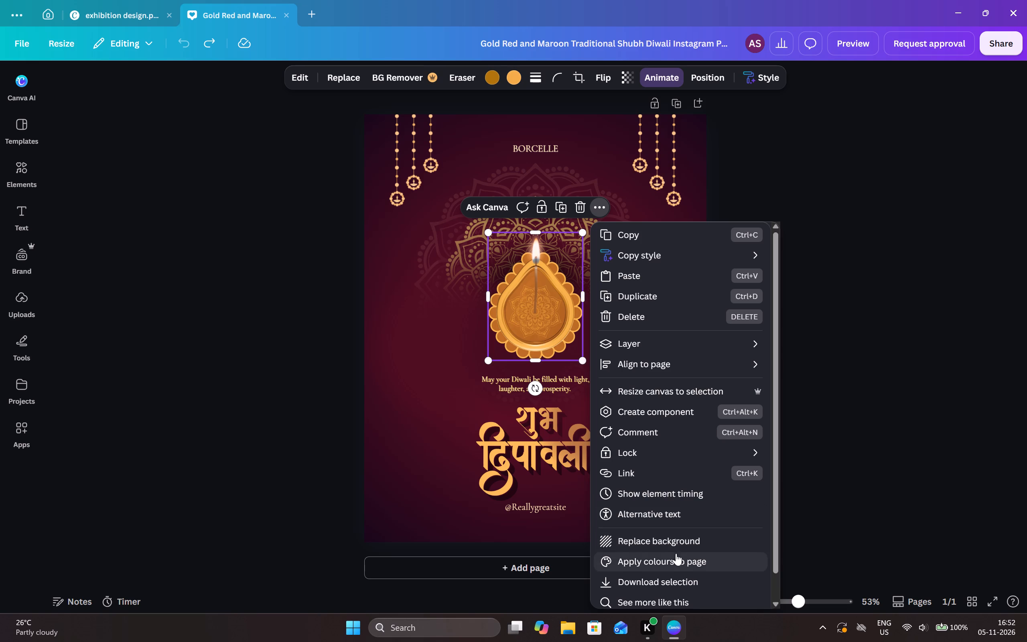
{"action": "scroll", "coordinate": [676, 533], "scroll_direction": "down", "scroll_amount": 8}
{"action": "scroll", "coordinate": [675, 500], "scroll_direction": "up", "scroll_amount": 2}
{"action": "scroll", "coordinate": [674, 498], "scroll_direction": "down", "scroll_amount": 3}
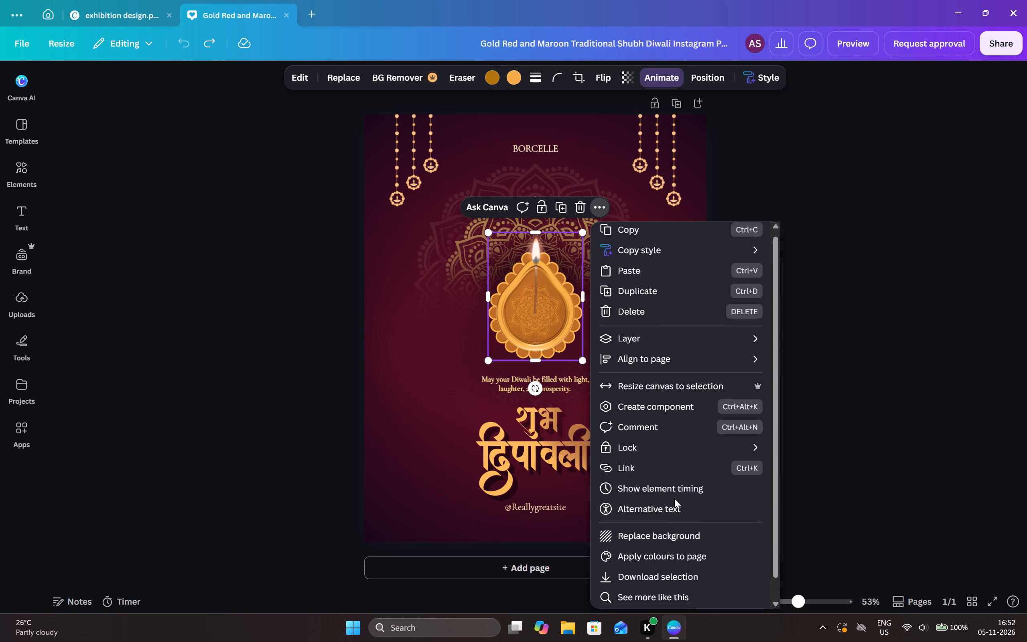
{"action": "scroll", "coordinate": [674, 498], "scroll_direction": "down", "scroll_amount": 3}
{"action": "left_click", "coordinate": [680, 572]}
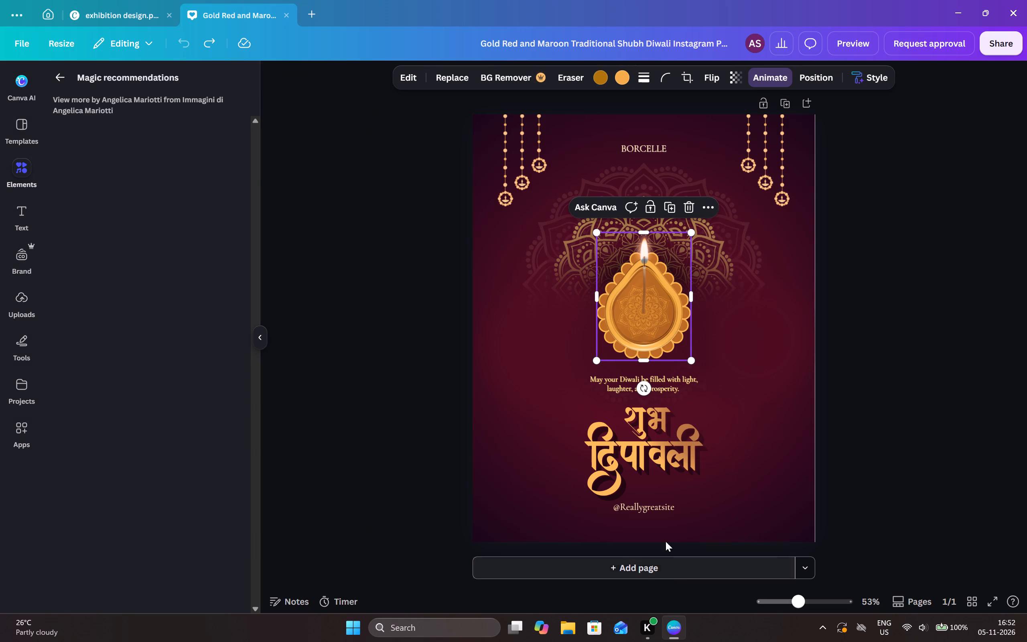
{"action": "left_click", "coordinate": [262, 339]}
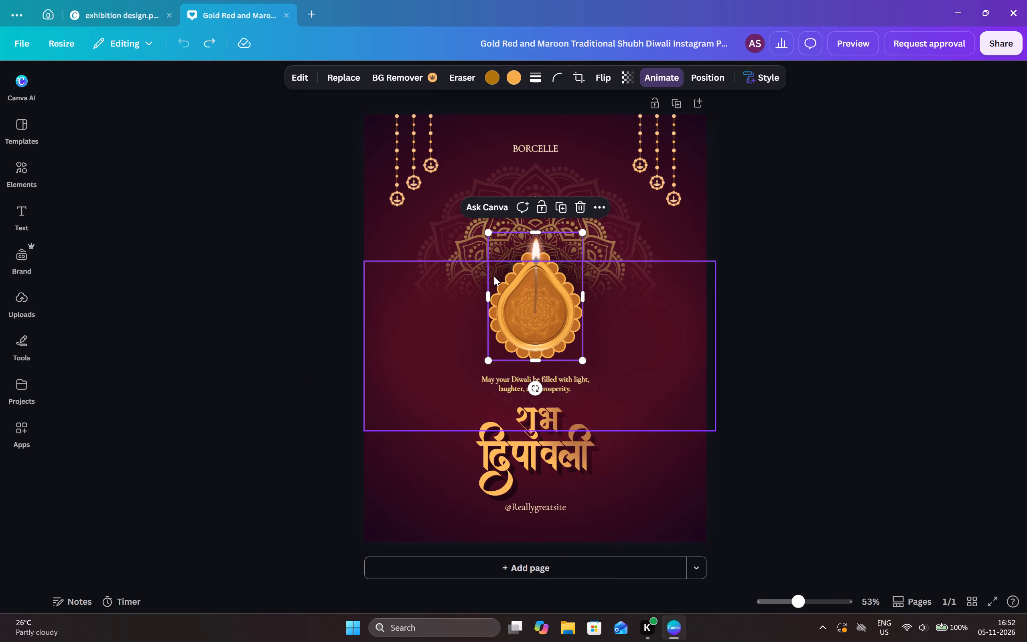
{"action": "left_click", "coordinate": [813, 263]}
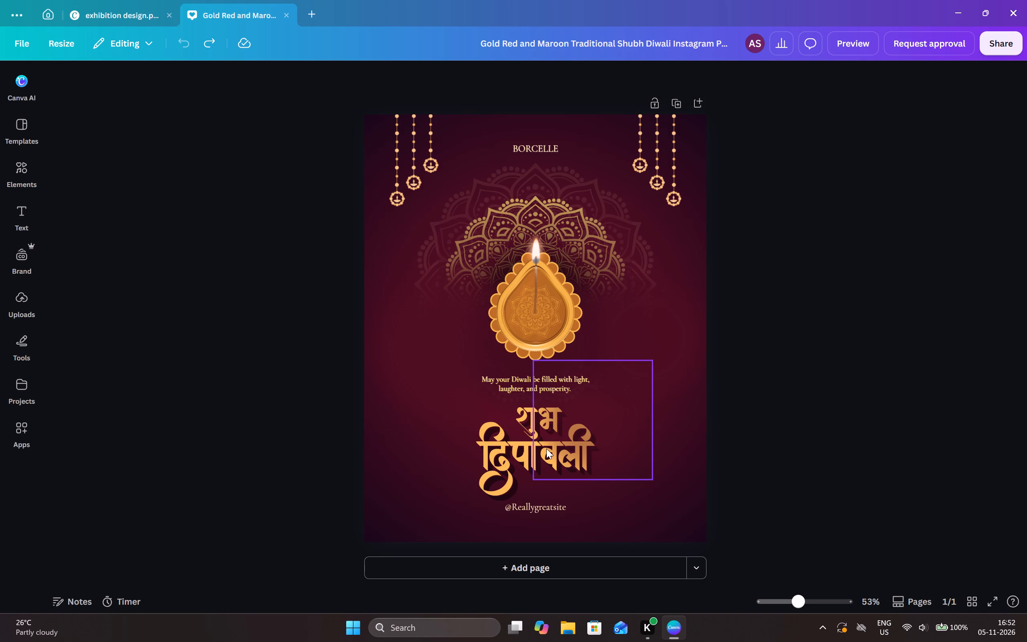
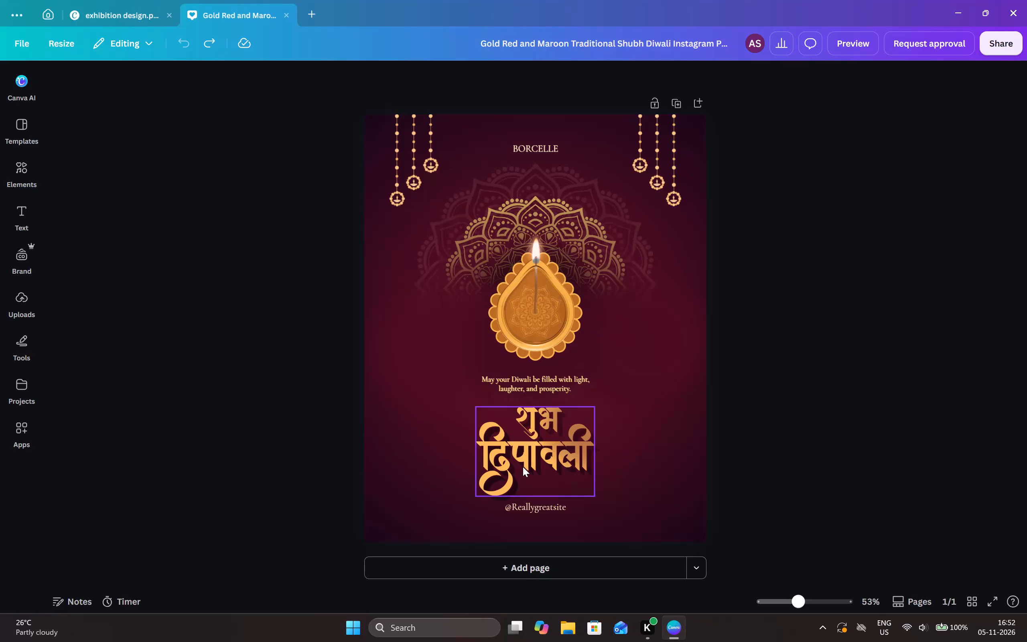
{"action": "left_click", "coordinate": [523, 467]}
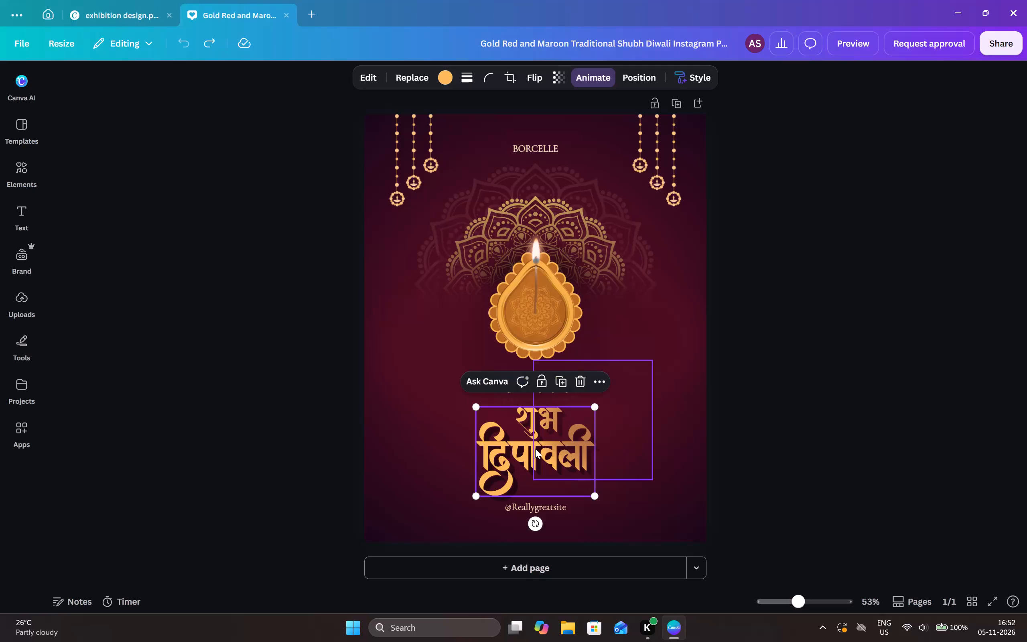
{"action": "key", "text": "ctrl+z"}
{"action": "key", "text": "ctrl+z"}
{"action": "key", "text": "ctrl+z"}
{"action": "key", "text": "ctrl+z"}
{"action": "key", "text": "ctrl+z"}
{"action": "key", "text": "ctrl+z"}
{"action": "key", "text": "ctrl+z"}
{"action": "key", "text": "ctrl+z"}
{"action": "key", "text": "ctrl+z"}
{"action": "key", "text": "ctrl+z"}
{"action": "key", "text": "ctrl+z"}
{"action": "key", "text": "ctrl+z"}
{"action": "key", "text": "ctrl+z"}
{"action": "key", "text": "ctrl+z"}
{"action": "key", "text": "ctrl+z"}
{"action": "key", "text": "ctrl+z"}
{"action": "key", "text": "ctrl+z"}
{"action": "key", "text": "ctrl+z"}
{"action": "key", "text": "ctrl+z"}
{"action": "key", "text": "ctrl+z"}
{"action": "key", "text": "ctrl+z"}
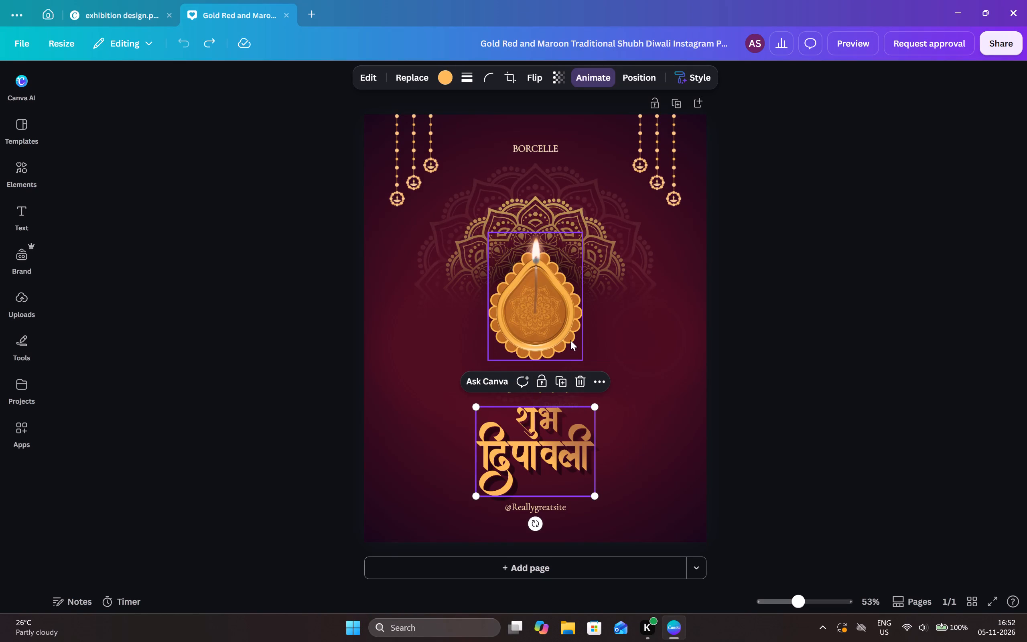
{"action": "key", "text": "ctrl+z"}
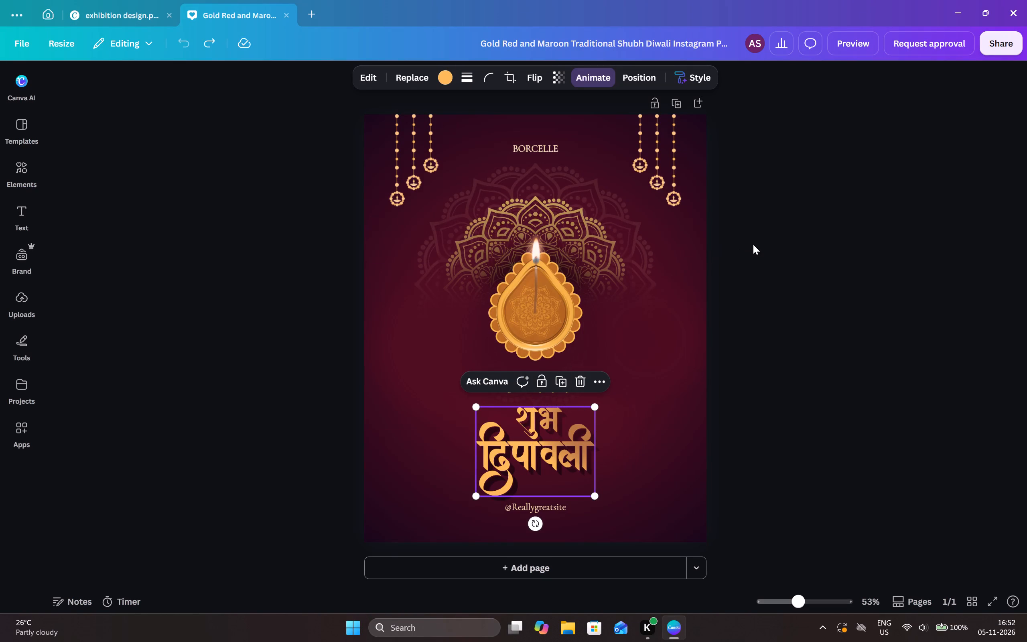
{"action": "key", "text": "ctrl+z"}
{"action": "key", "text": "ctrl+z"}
{"action": "left_click", "coordinate": [563, 508]}
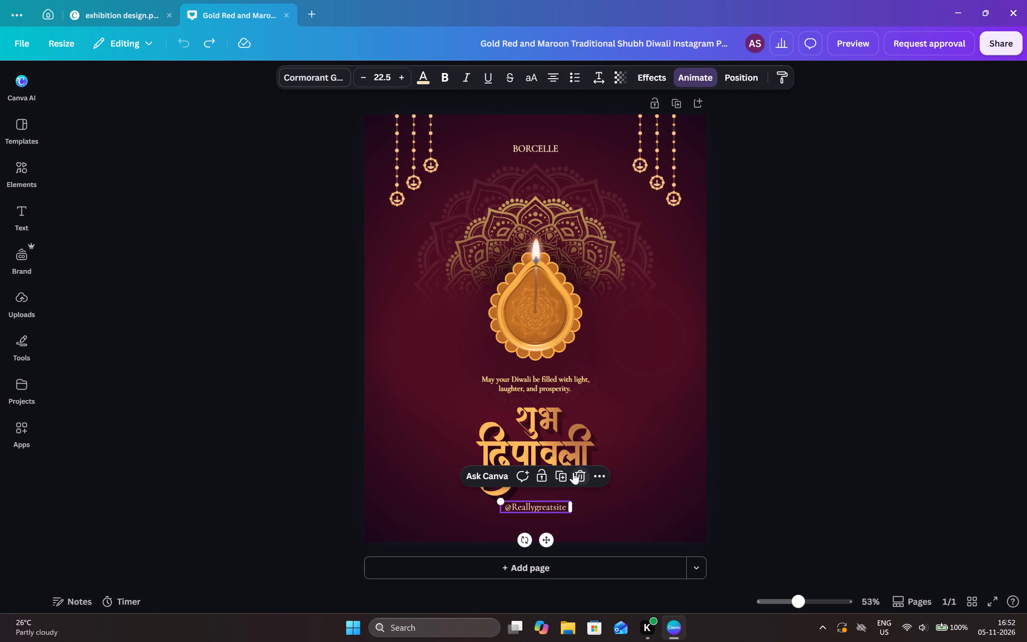
{"action": "left_click", "coordinate": [585, 470]}
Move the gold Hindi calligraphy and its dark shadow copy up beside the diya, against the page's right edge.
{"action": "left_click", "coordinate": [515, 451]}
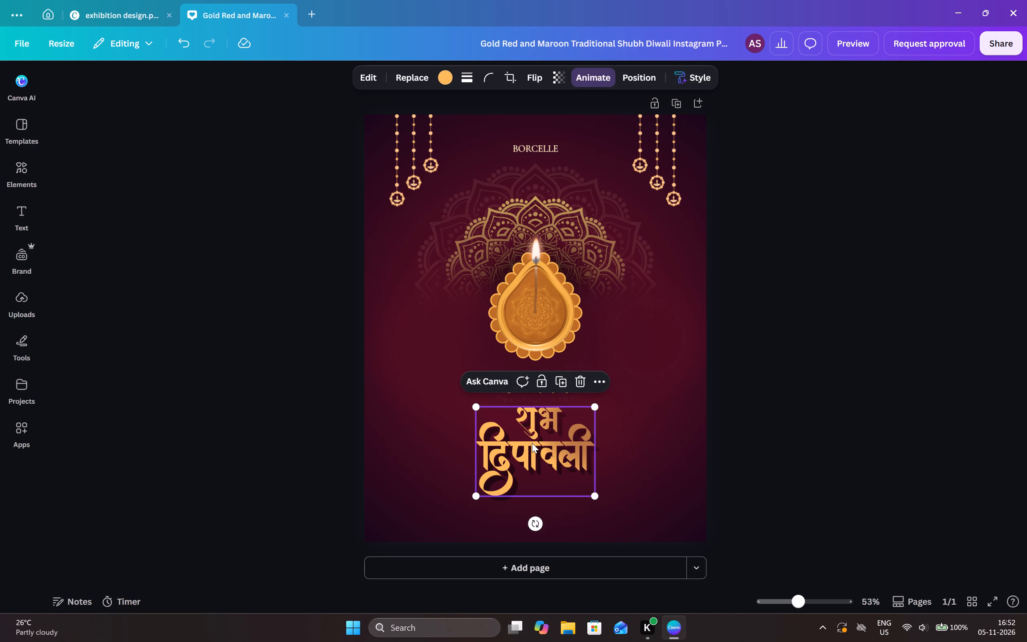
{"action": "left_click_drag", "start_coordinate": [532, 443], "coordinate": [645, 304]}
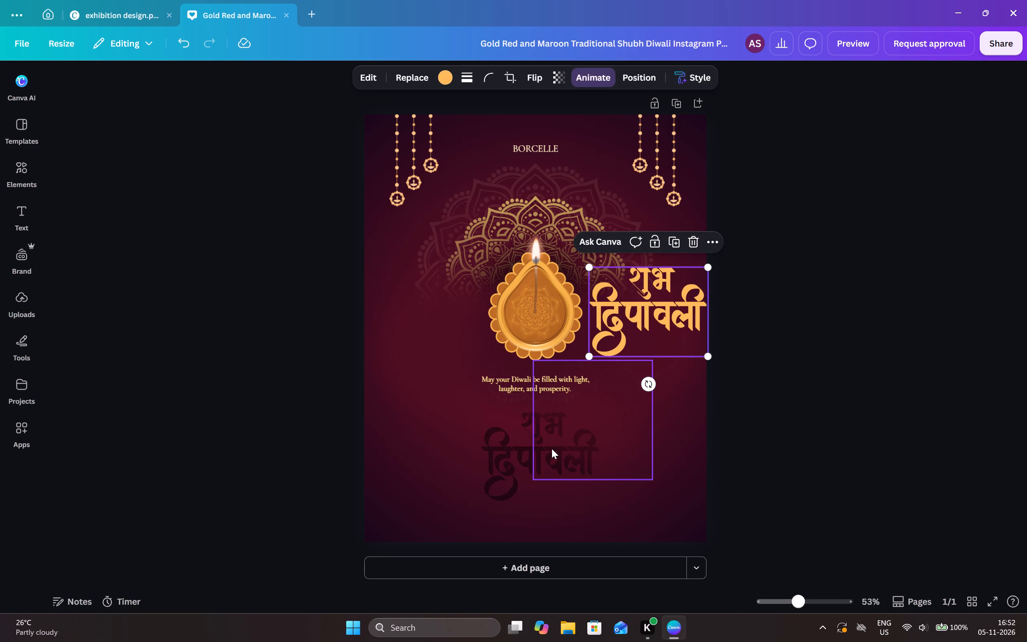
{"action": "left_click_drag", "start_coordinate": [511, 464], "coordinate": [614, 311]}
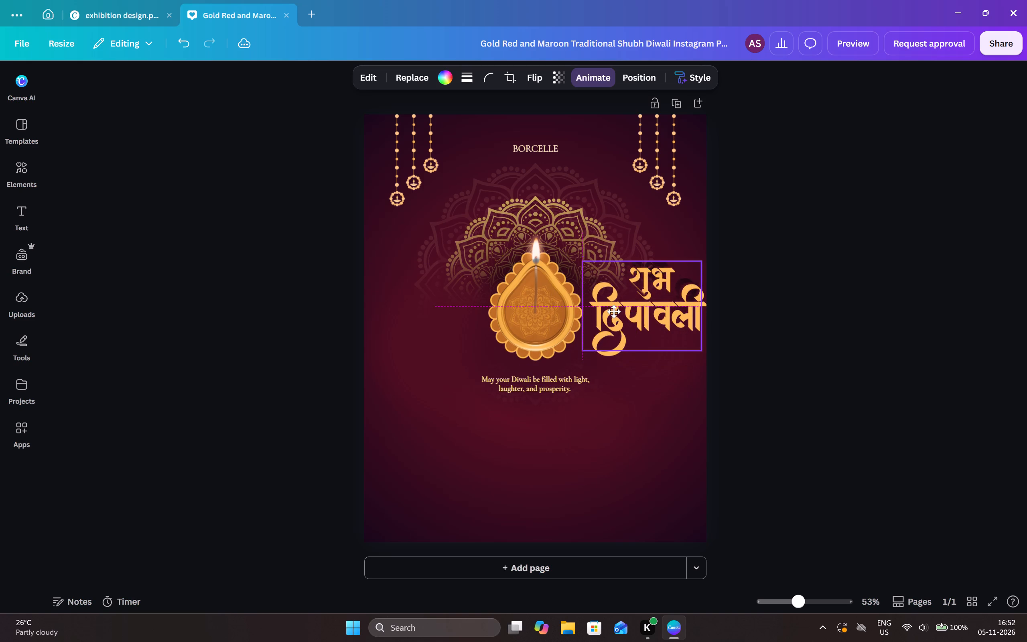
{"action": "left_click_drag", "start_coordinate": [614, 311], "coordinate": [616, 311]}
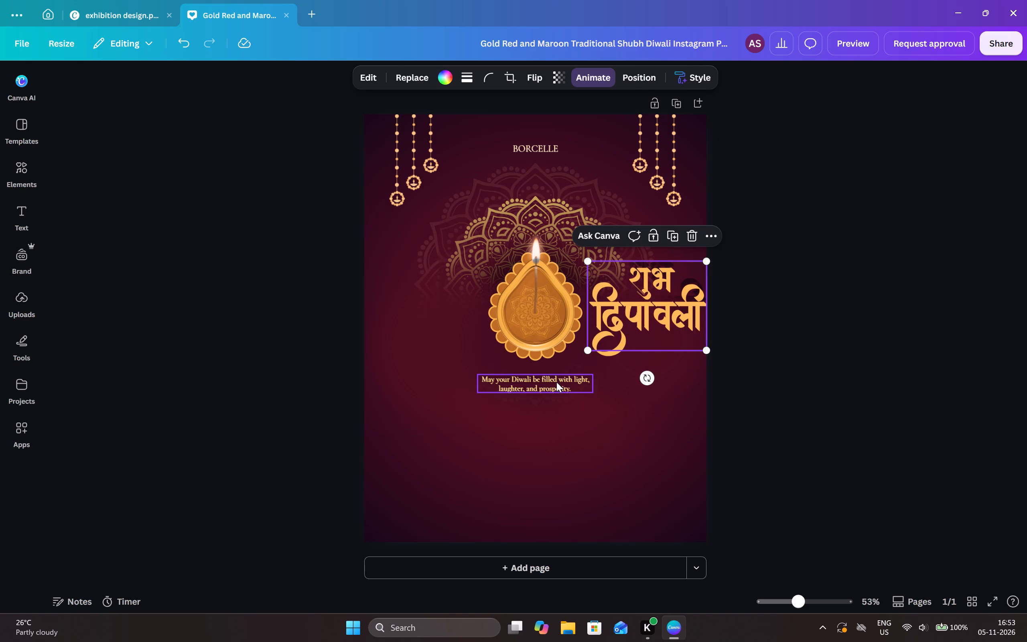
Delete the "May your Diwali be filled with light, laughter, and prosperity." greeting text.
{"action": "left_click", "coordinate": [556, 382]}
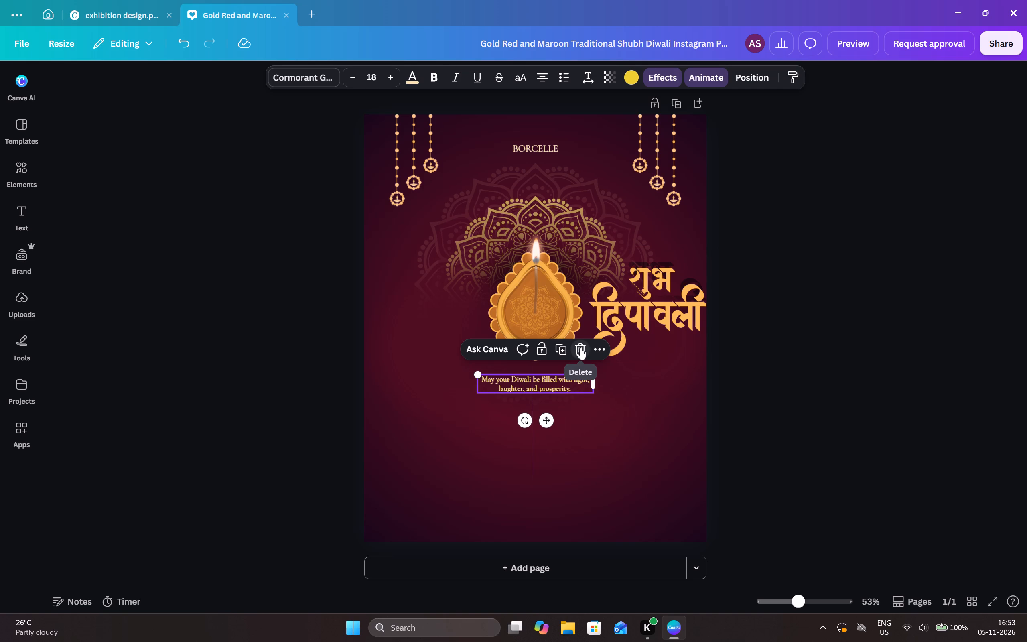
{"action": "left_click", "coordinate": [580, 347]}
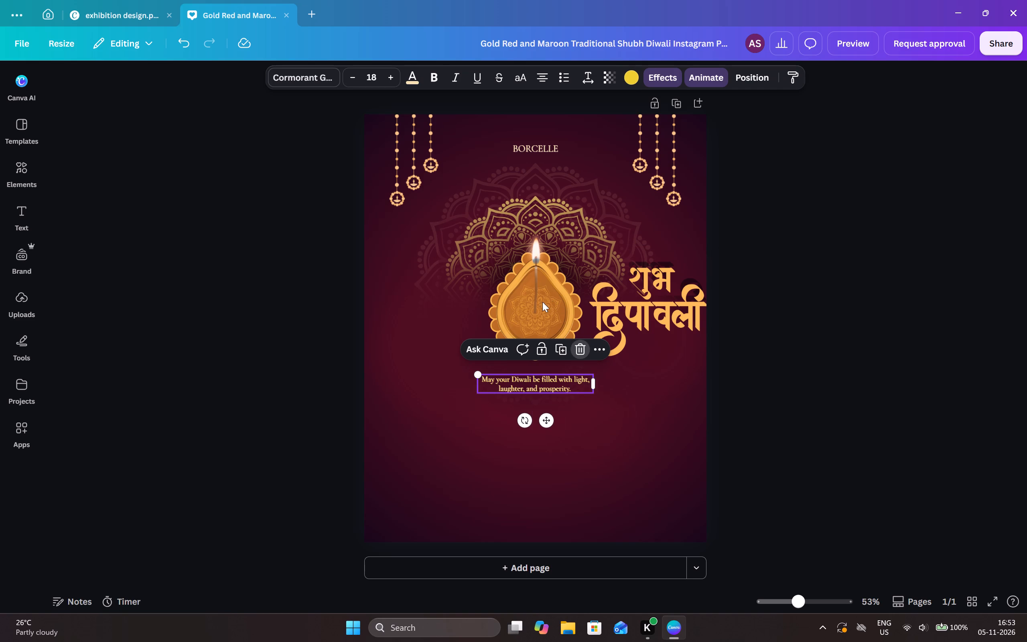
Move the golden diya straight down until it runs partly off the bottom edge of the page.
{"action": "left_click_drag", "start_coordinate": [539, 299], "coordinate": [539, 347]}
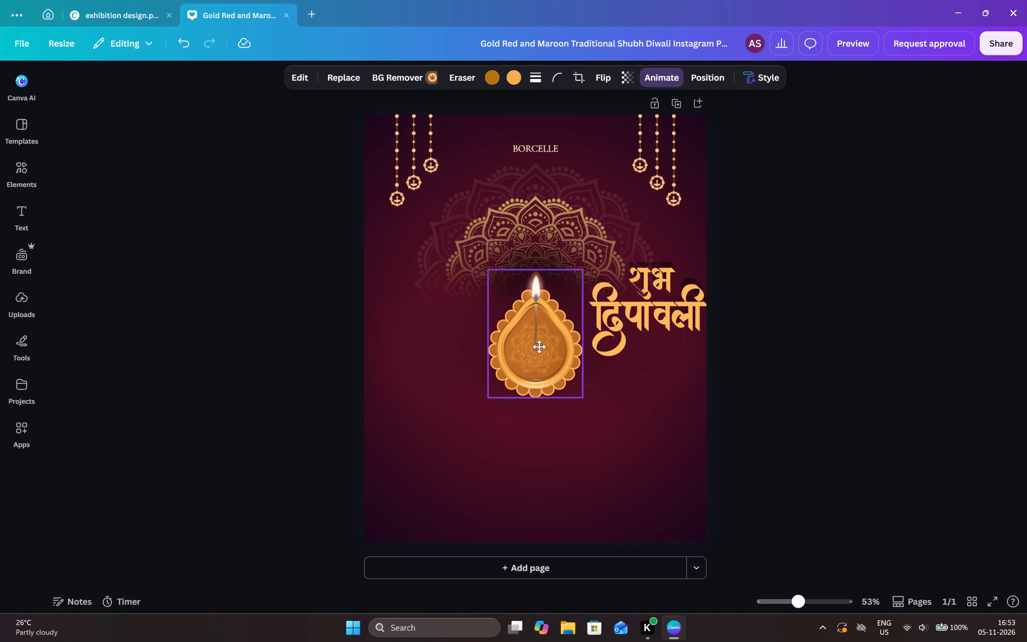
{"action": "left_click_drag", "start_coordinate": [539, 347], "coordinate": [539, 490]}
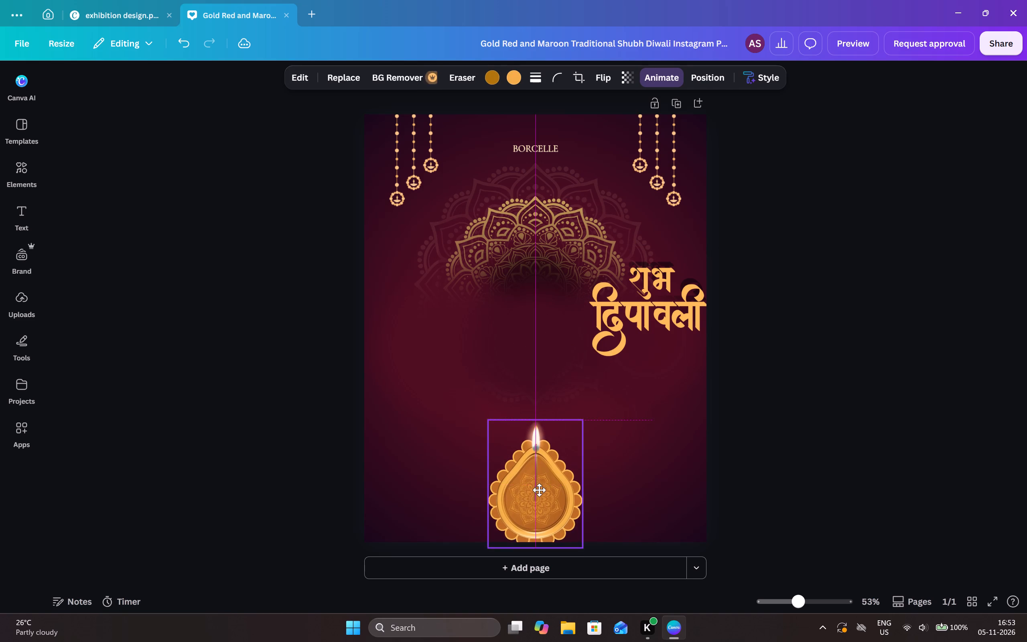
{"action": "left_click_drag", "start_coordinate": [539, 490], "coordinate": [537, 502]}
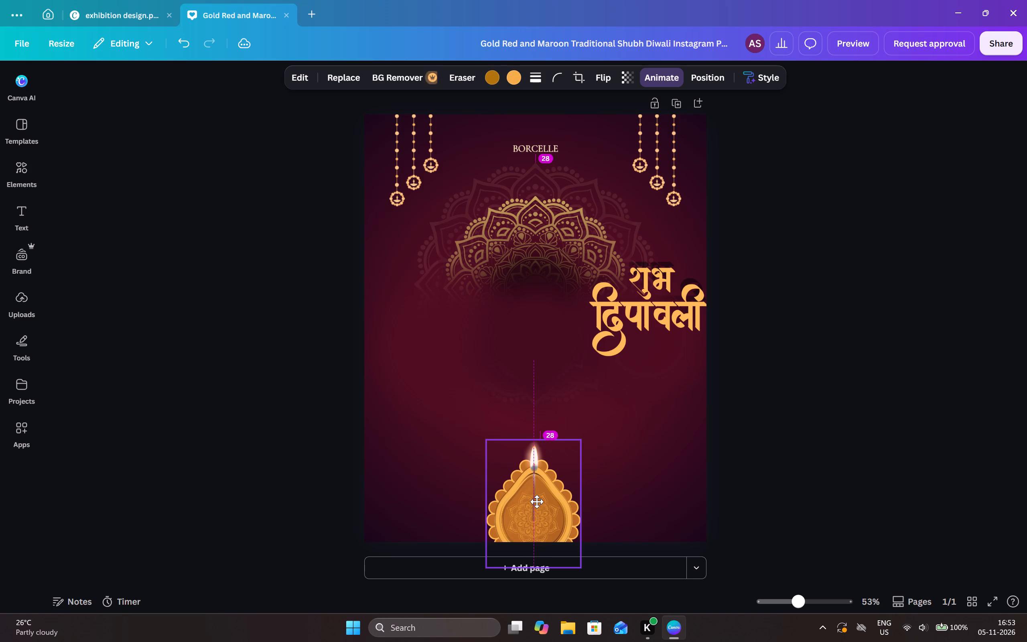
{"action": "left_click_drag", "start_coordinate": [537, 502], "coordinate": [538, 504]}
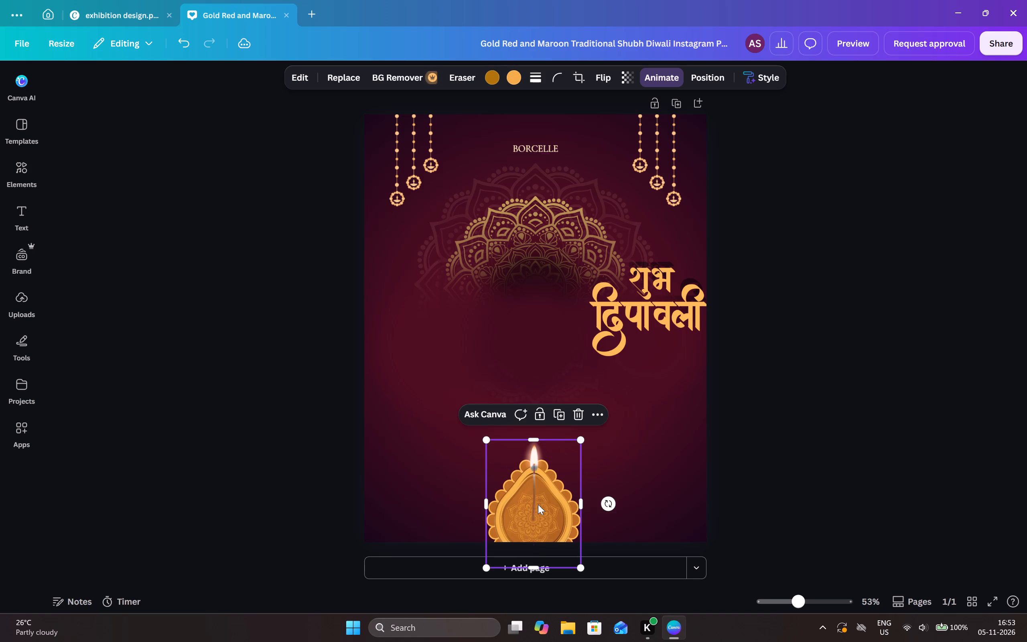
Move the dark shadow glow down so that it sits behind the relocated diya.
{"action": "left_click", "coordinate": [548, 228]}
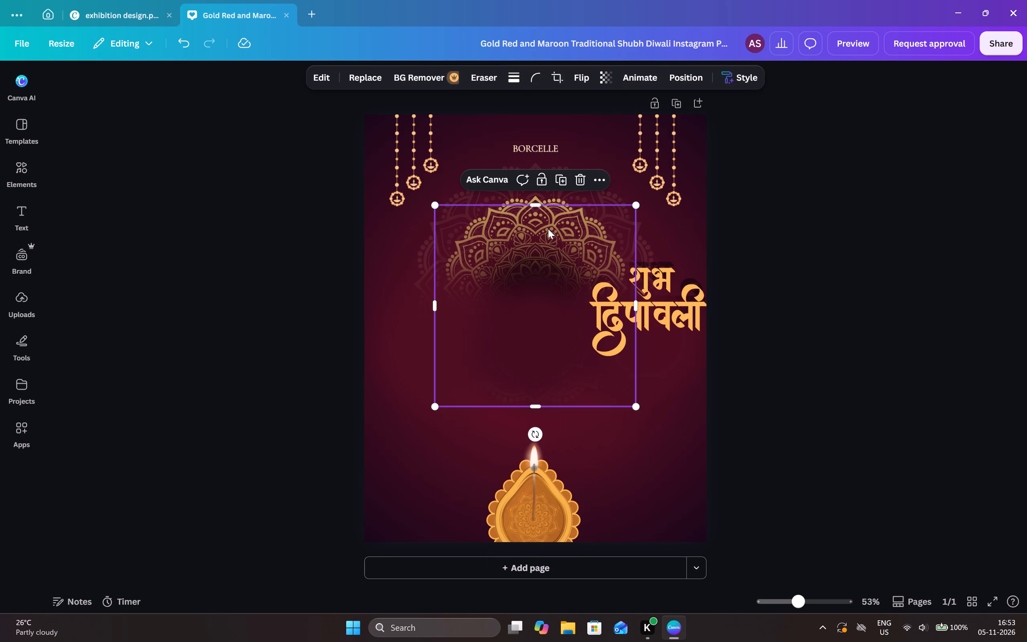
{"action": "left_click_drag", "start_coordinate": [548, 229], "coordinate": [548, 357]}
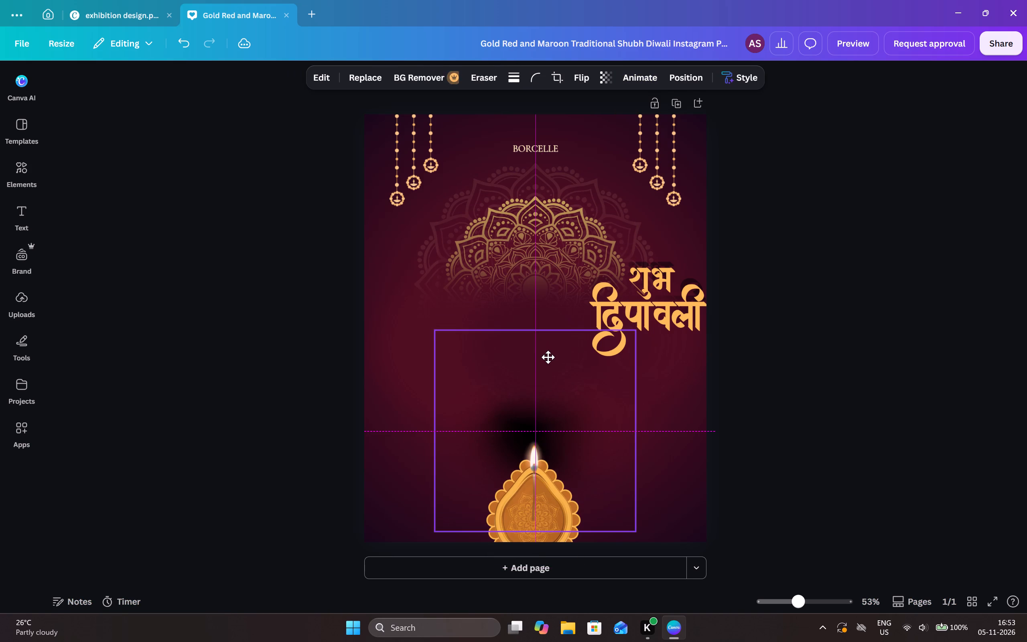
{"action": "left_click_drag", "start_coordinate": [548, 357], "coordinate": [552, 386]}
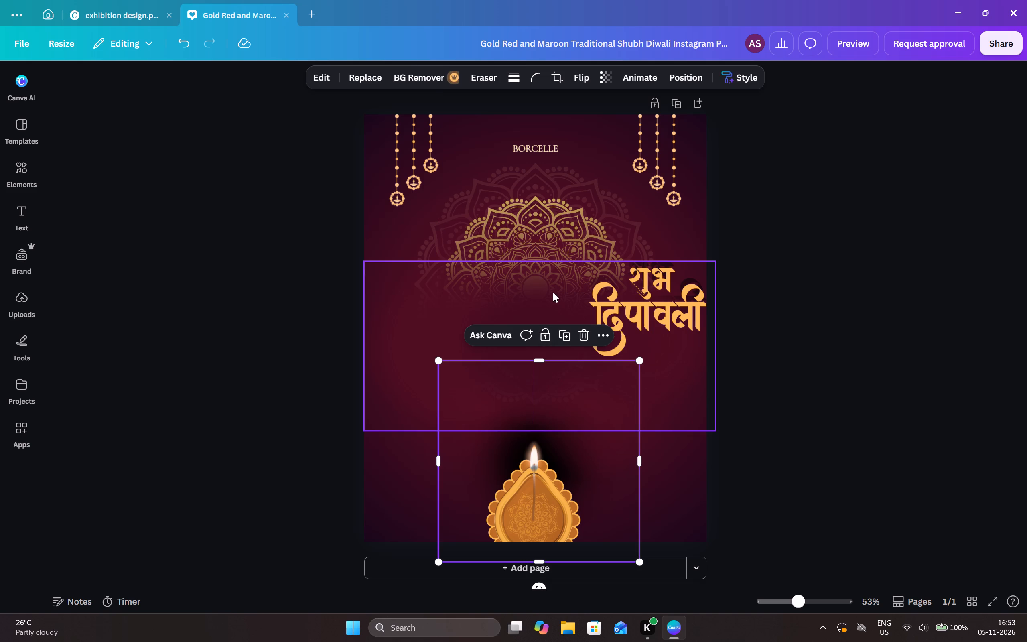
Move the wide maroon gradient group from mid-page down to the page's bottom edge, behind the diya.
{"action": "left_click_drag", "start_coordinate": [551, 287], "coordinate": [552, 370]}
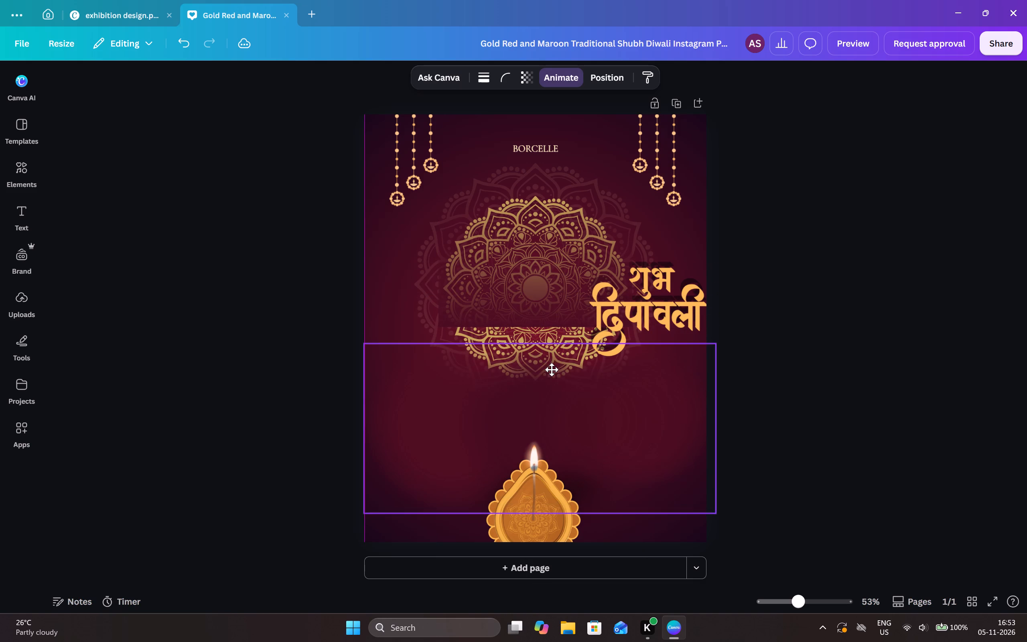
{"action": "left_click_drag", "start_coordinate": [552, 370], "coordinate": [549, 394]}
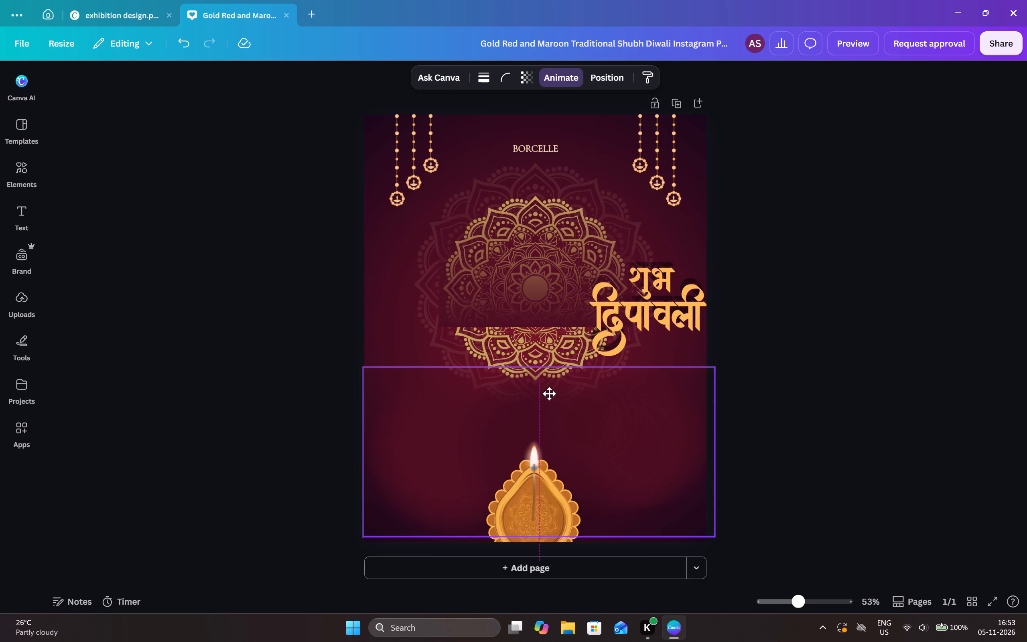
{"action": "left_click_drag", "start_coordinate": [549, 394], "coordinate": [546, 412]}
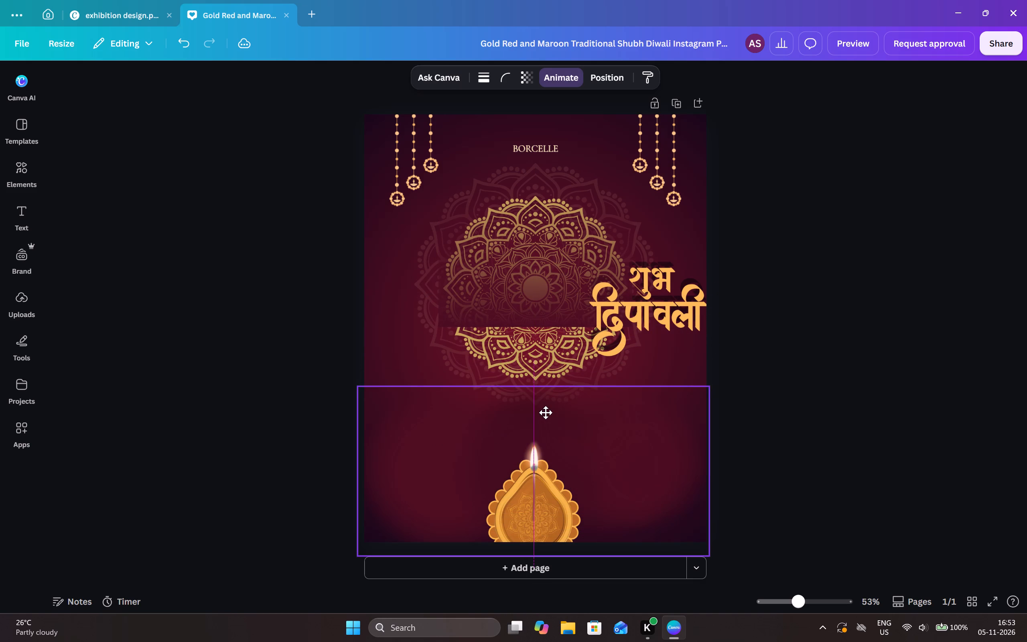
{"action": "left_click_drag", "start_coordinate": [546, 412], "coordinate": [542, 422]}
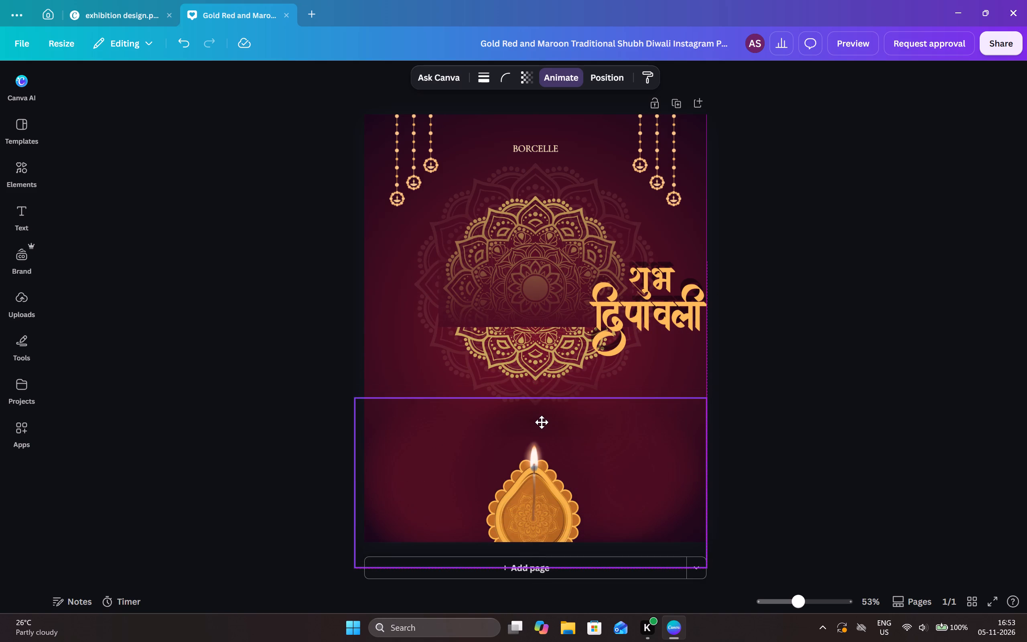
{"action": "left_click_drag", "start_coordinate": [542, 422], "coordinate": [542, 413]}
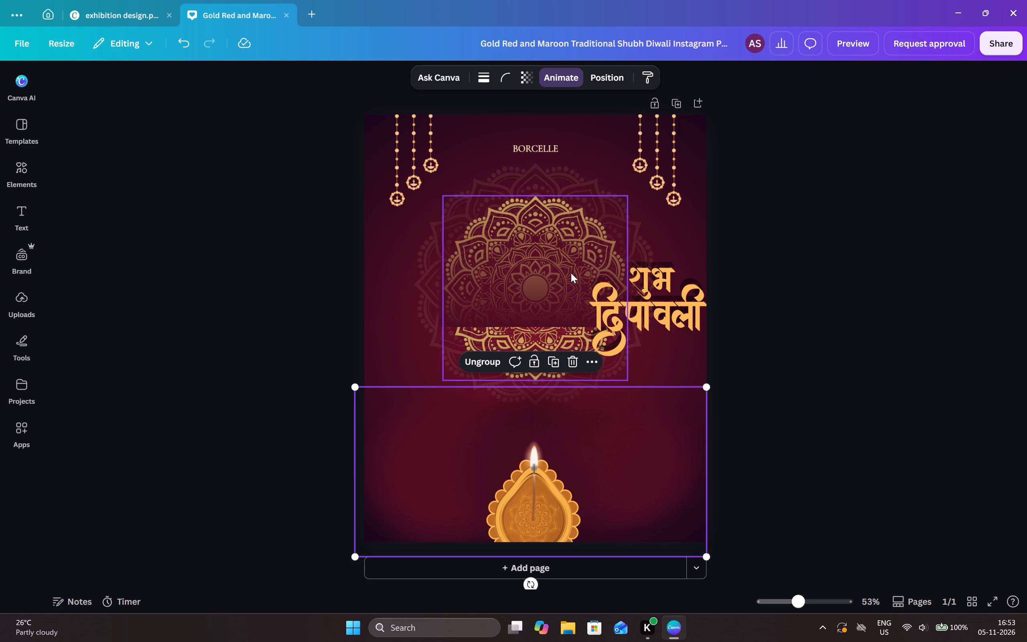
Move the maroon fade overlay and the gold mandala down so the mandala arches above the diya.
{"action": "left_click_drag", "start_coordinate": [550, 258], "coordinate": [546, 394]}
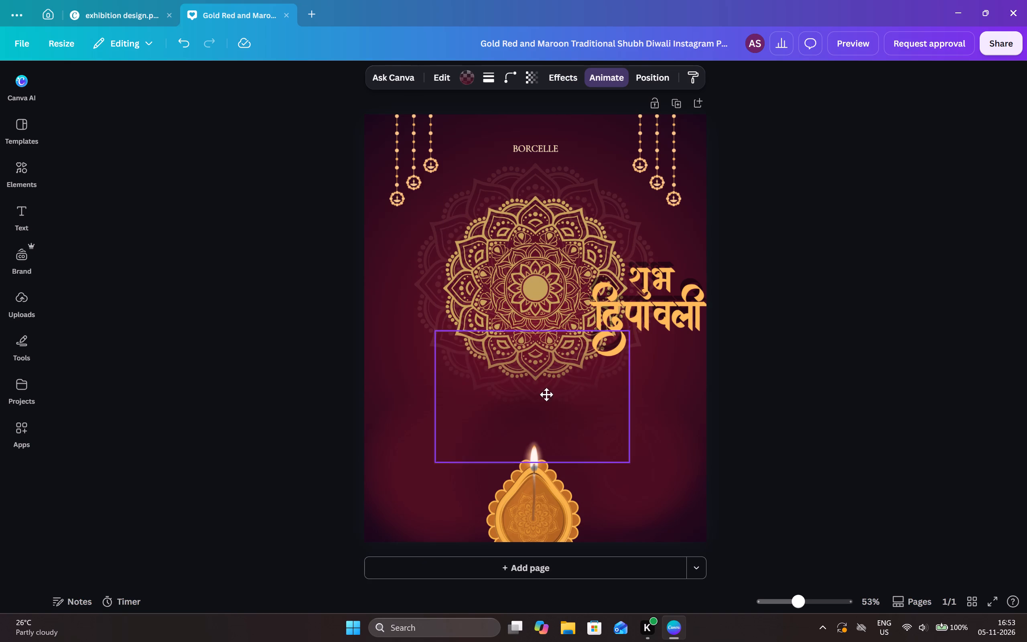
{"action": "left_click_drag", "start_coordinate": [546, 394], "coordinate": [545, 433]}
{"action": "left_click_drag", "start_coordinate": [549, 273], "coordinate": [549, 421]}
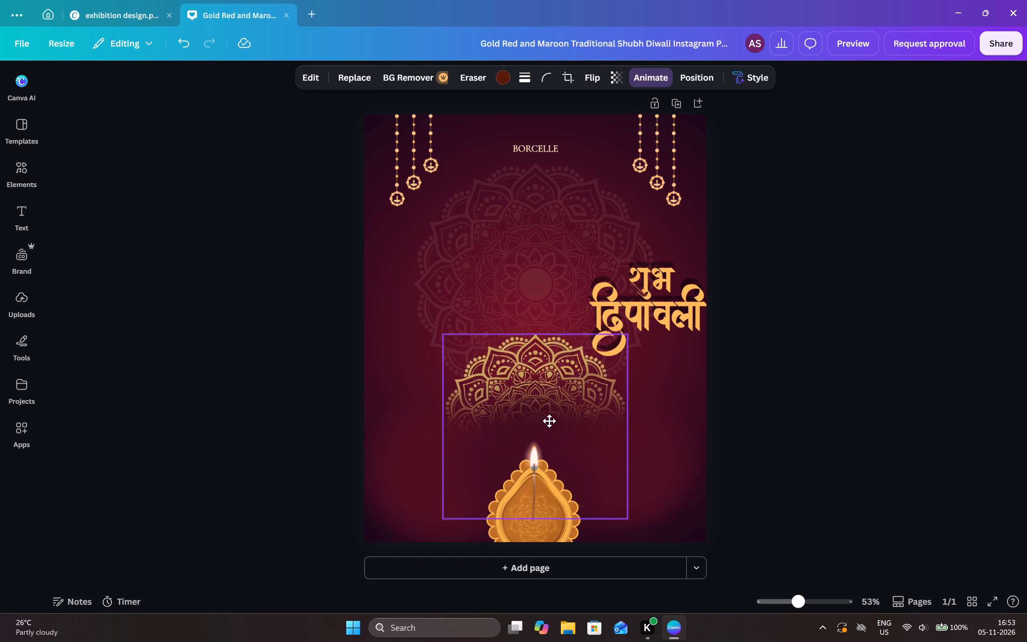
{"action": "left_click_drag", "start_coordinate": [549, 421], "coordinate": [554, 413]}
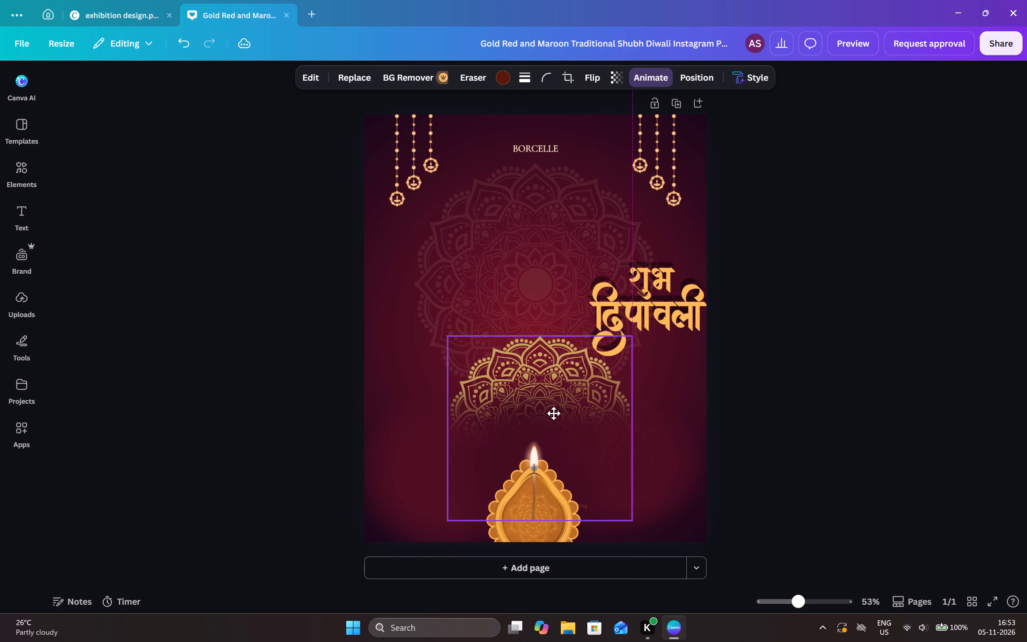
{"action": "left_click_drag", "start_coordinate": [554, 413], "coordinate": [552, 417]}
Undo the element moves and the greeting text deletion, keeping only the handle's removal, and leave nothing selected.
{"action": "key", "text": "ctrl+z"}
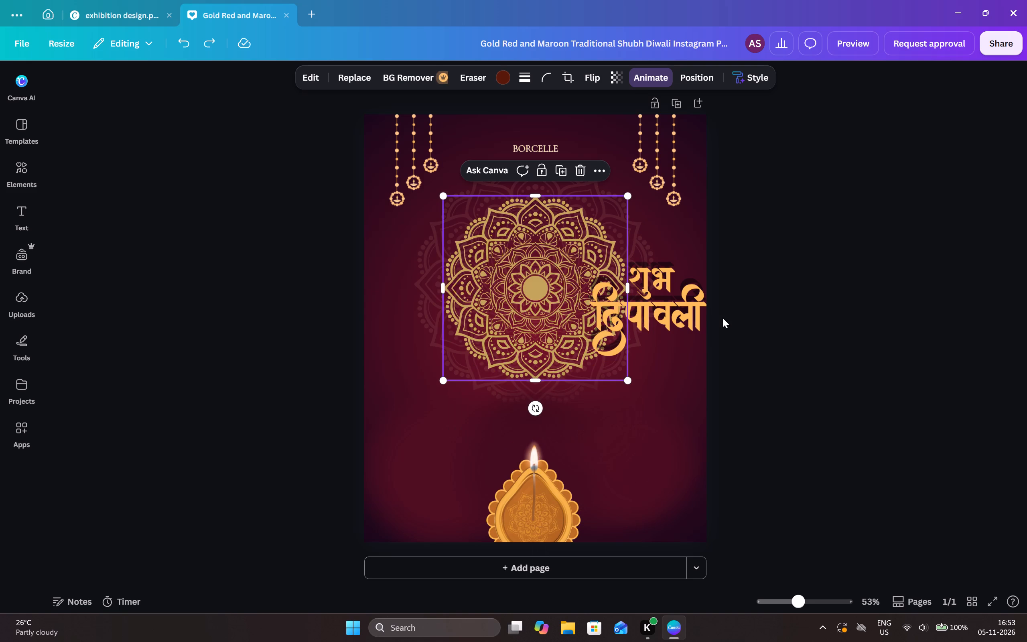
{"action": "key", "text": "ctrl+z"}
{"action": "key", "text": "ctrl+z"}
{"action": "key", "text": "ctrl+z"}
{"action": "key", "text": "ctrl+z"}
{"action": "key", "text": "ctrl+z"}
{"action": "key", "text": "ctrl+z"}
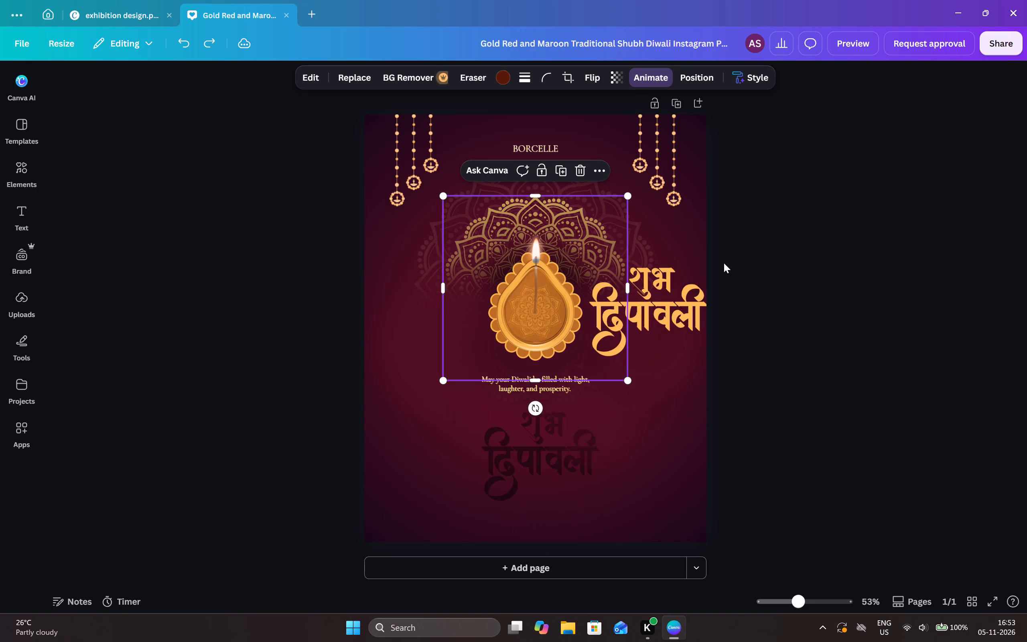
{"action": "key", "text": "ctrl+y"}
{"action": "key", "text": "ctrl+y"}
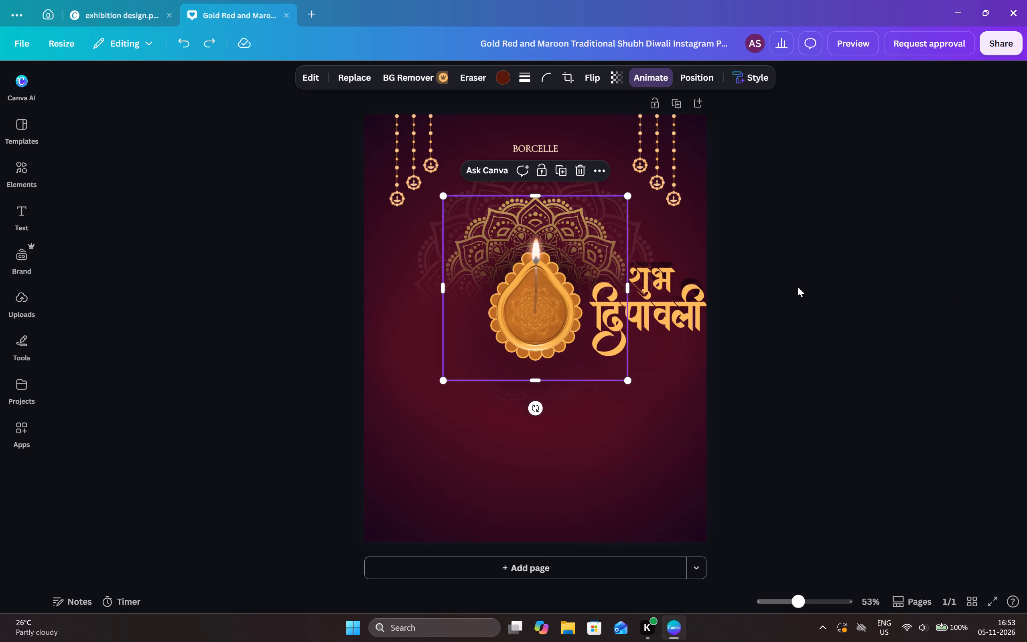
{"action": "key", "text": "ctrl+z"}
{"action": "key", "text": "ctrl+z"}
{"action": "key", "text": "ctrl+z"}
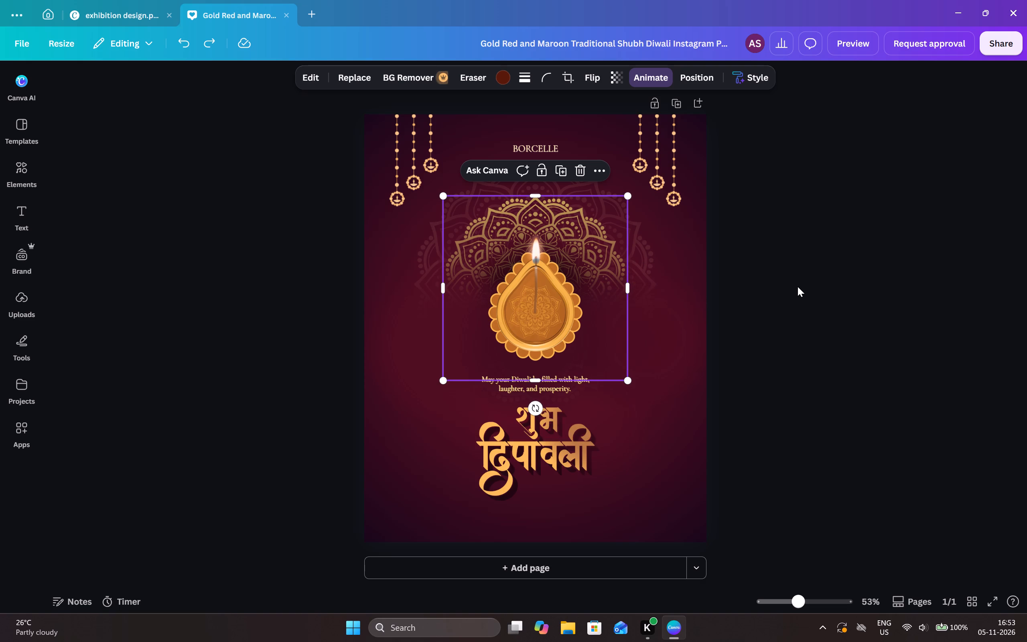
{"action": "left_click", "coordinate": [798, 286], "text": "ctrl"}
Delete the "May your Diwali be filled with light, laughter, and prosperity." greeting text below the diya.
{"action": "left_click", "coordinate": [570, 381]}
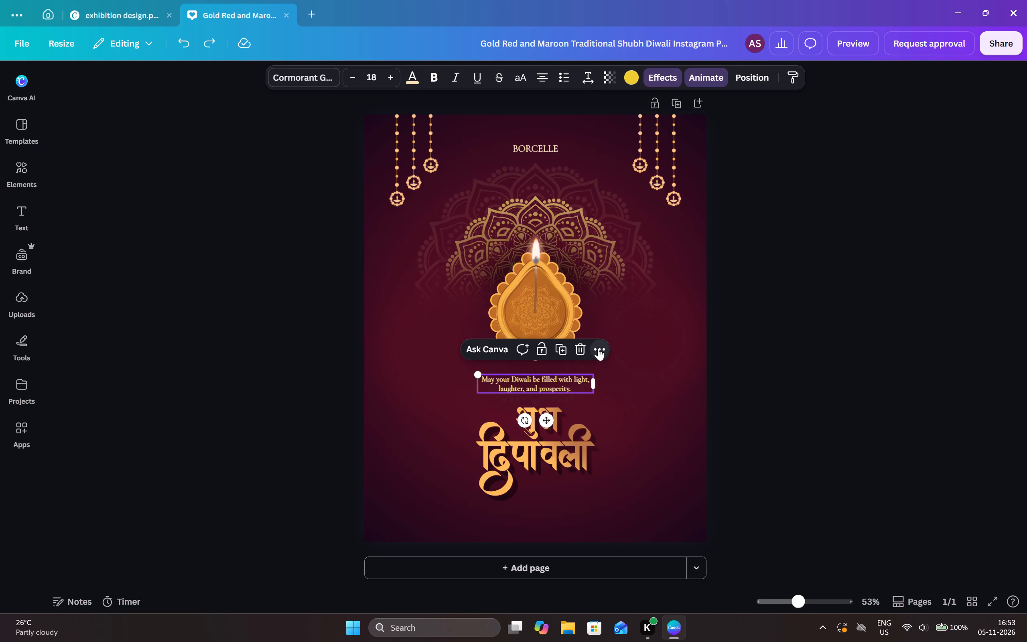
{"action": "left_click", "coordinate": [585, 352]}
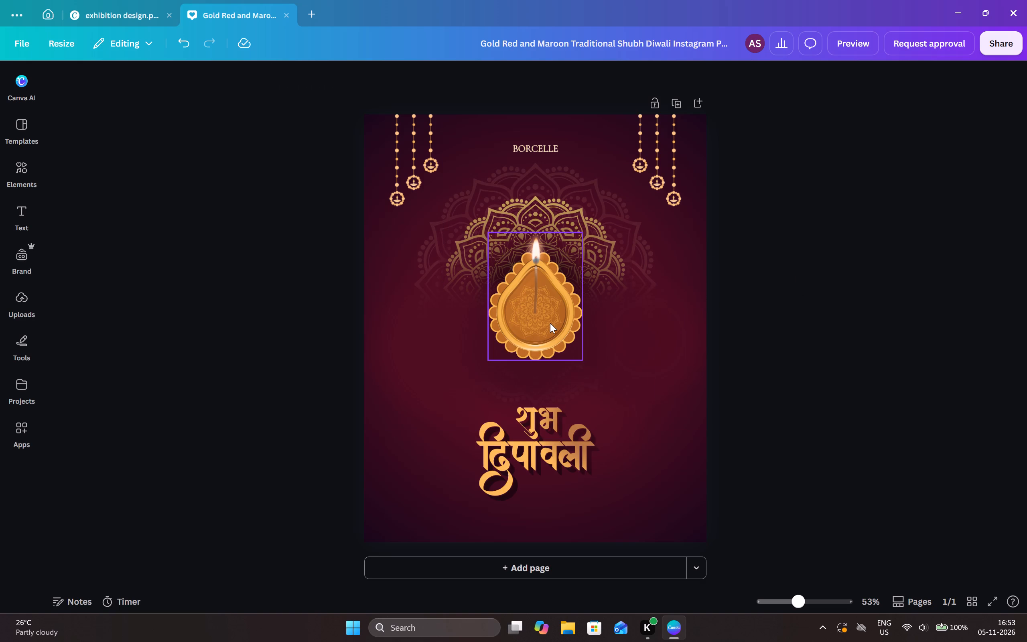
Select the diya illustration and show the page's full list of layers.
{"action": "left_click", "coordinate": [550, 319]}
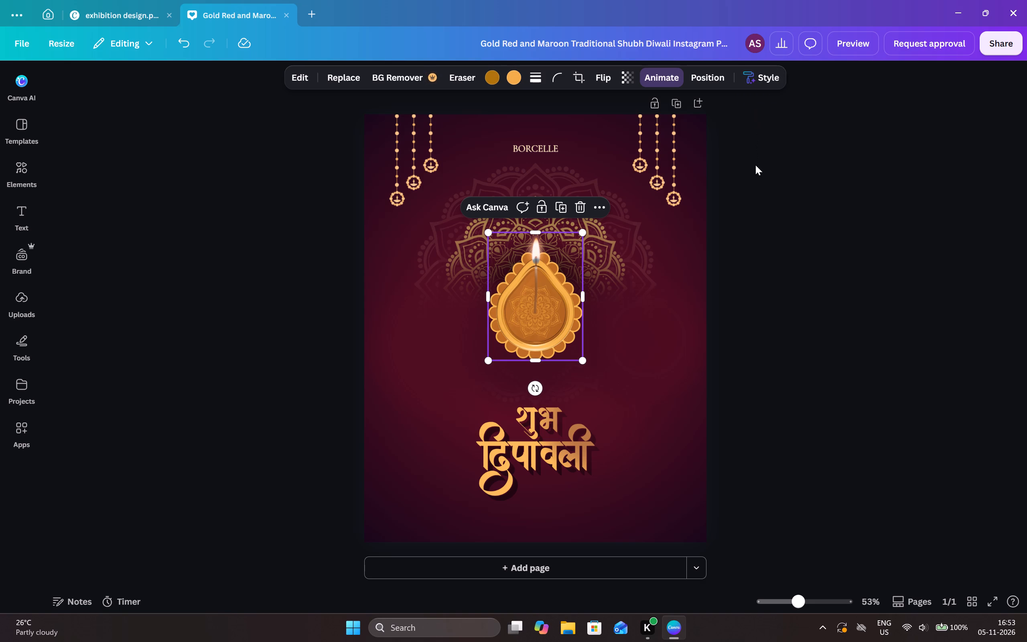
{"action": "left_click", "coordinate": [602, 256]}
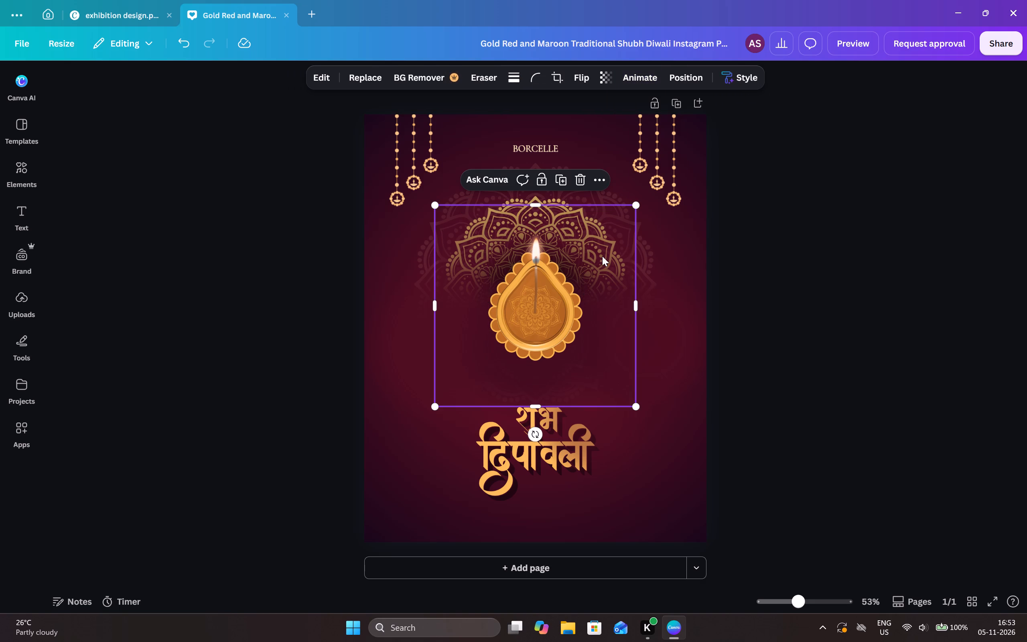
{"action": "left_click", "coordinate": [544, 270]}
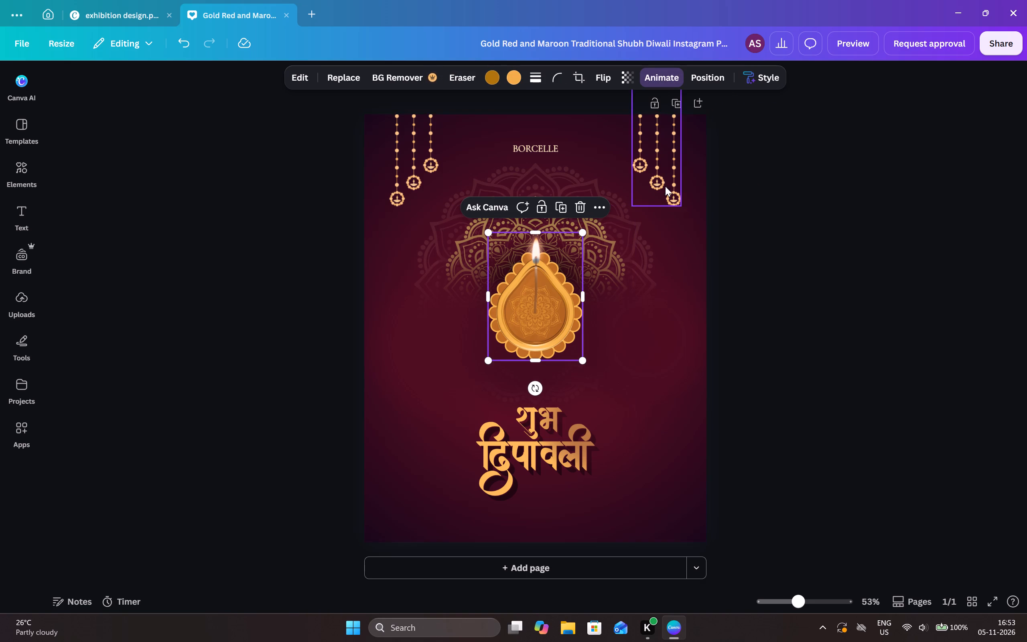
{"action": "left_click", "coordinate": [600, 211]}
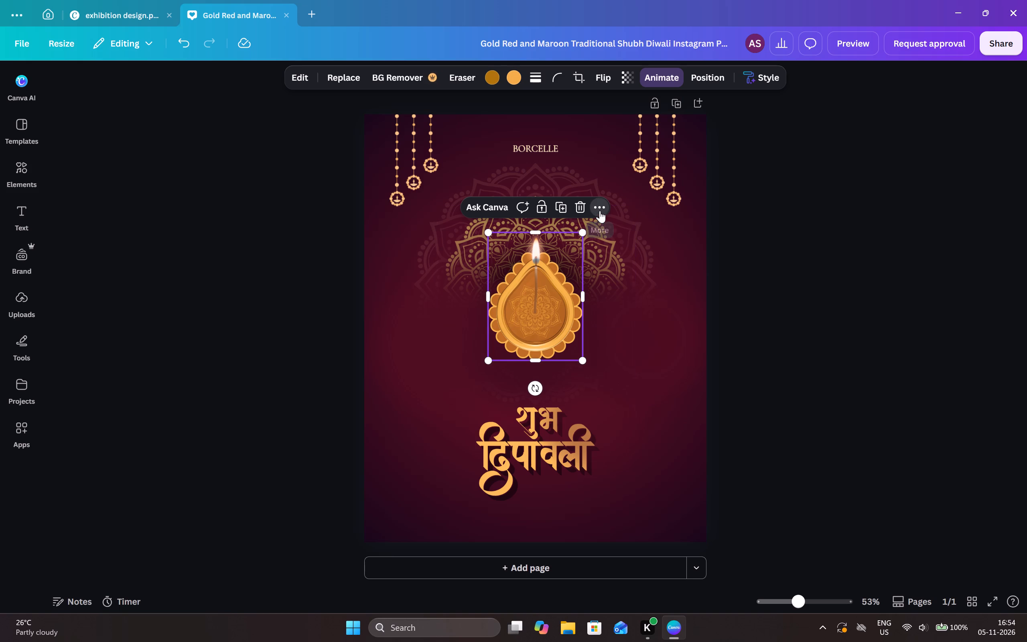
{"action": "left_click", "coordinate": [684, 351]}
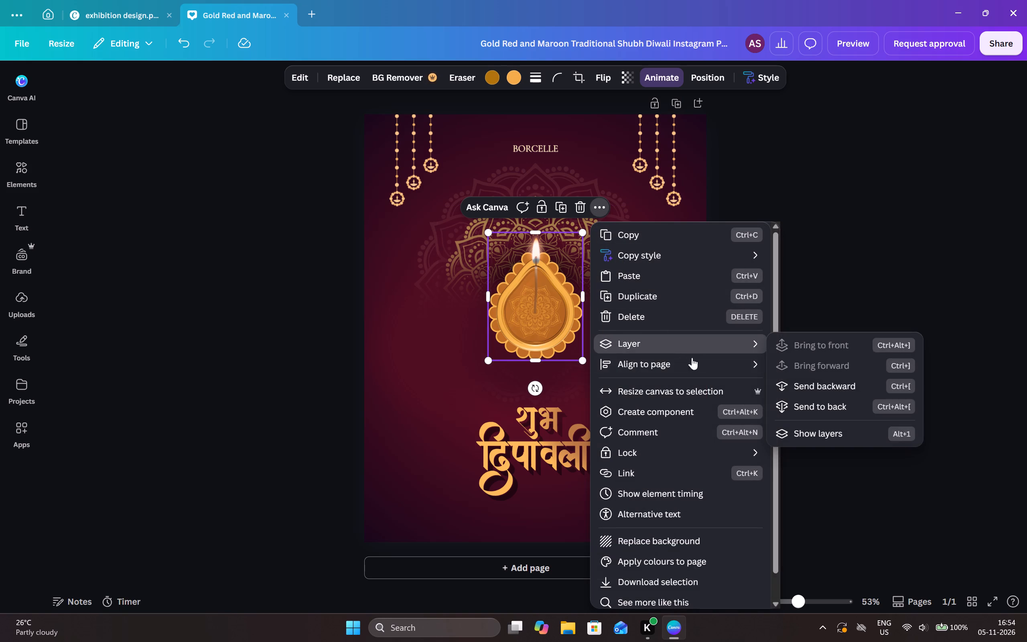
{"action": "left_click", "coordinate": [799, 436]}
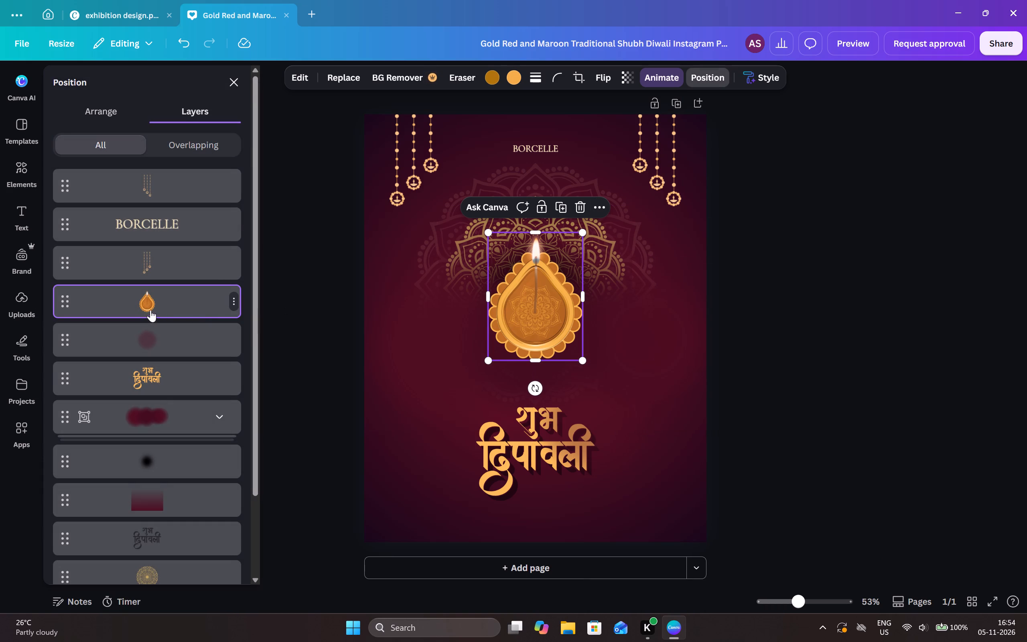
Examine the actions available for the diya layer, and close them without applying any.
{"action": "left_click", "coordinate": [67, 304]}
{"action": "left_click", "coordinate": [238, 303]}
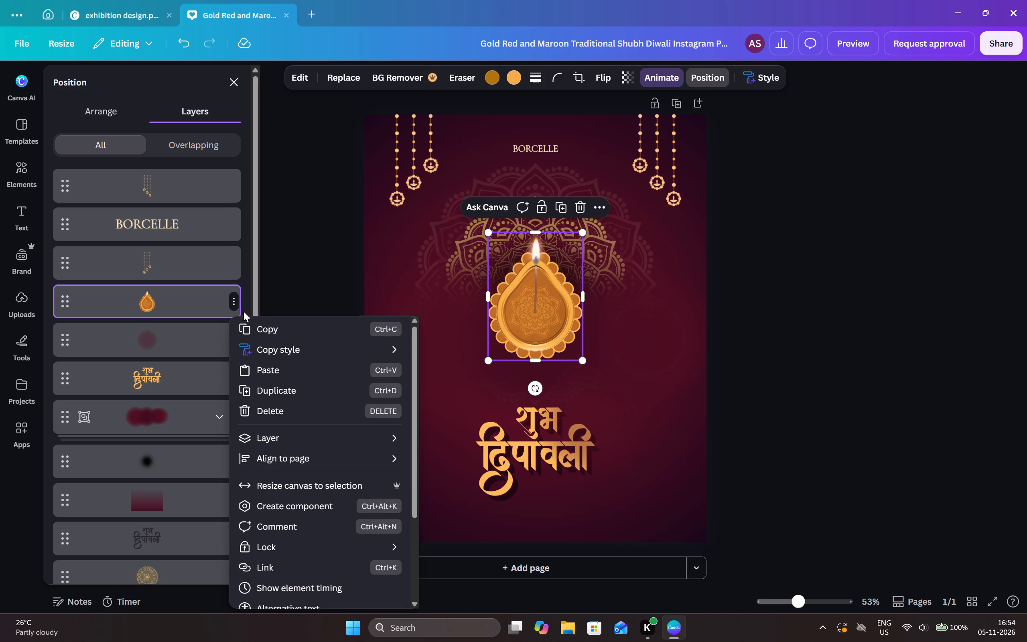
{"action": "scroll", "coordinate": [323, 474], "scroll_direction": "down", "scroll_amount": 2}
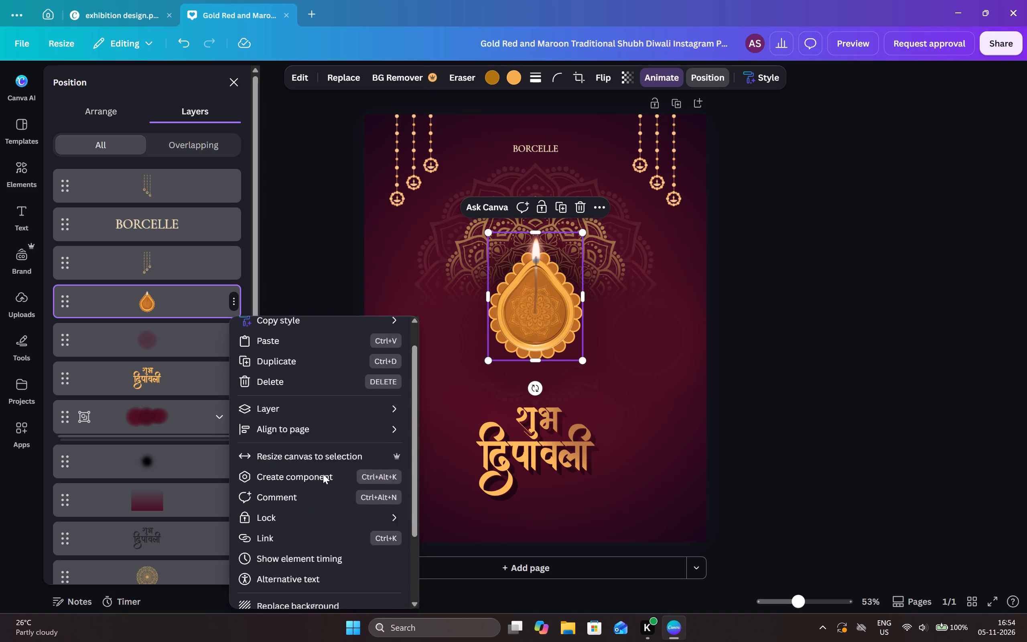
{"action": "scroll", "coordinate": [323, 474], "scroll_direction": "down", "scroll_amount": 3}
{"action": "scroll", "coordinate": [323, 474], "scroll_direction": "up", "scroll_amount": 2}
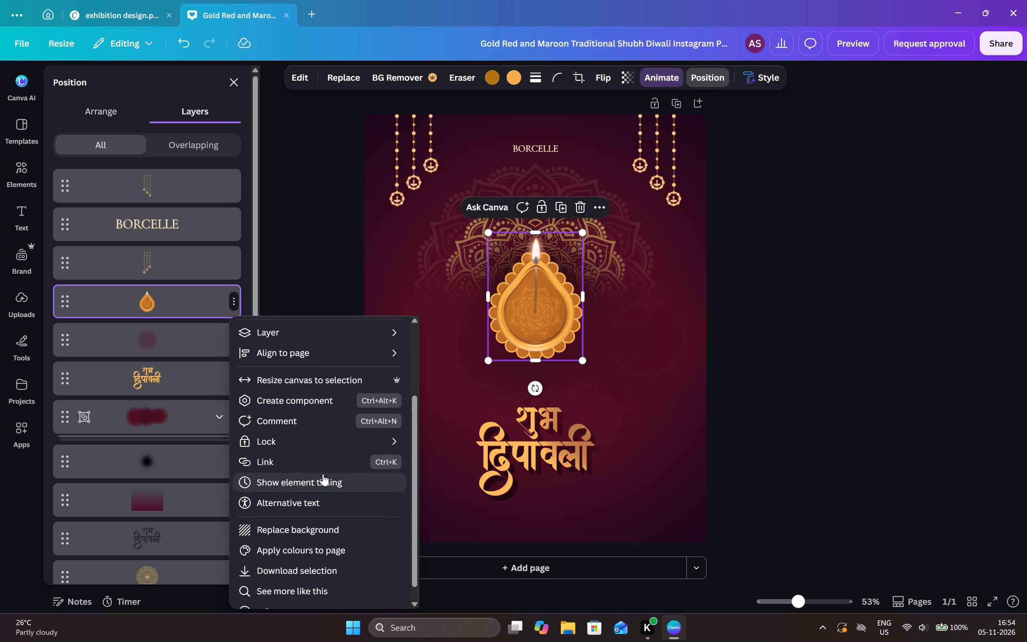
{"action": "scroll", "coordinate": [323, 474], "scroll_direction": "up", "scroll_amount": 6}
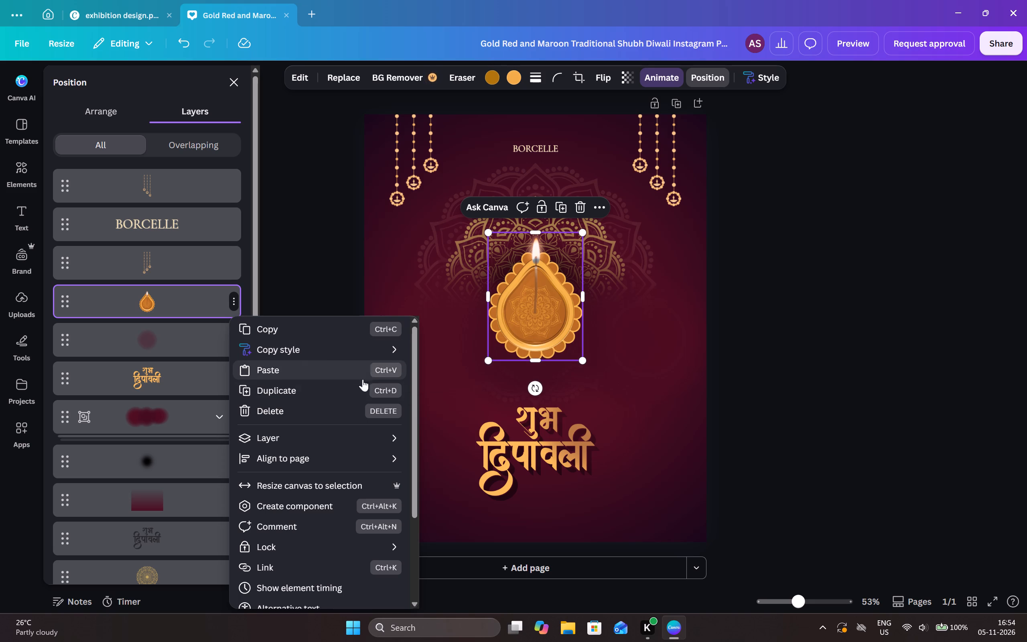
{"action": "scroll", "coordinate": [327, 448], "scroll_direction": "down", "scroll_amount": 4}
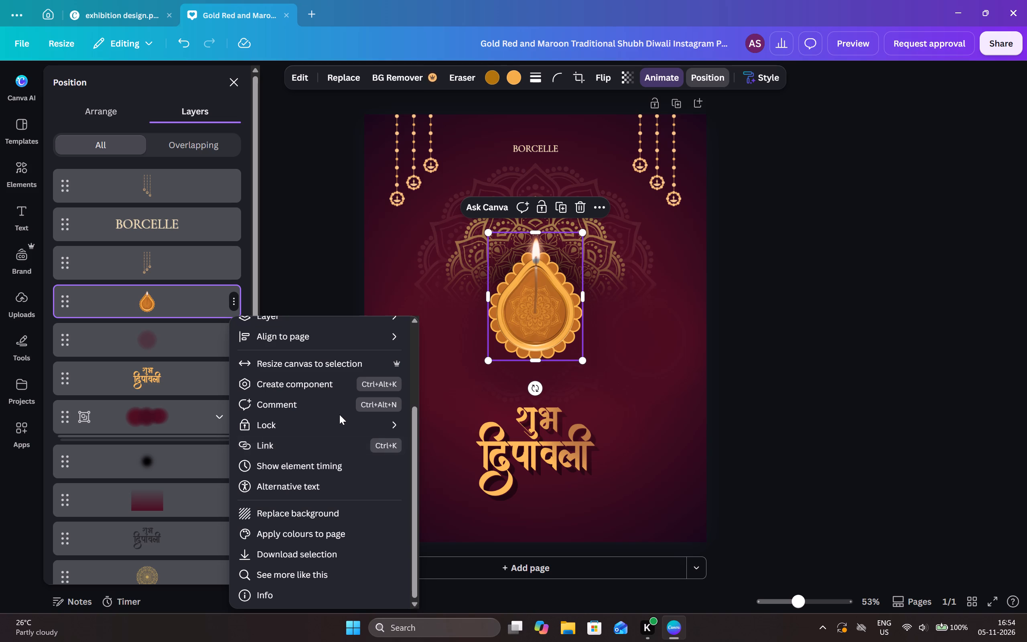
{"action": "left_click", "coordinate": [799, 226]}
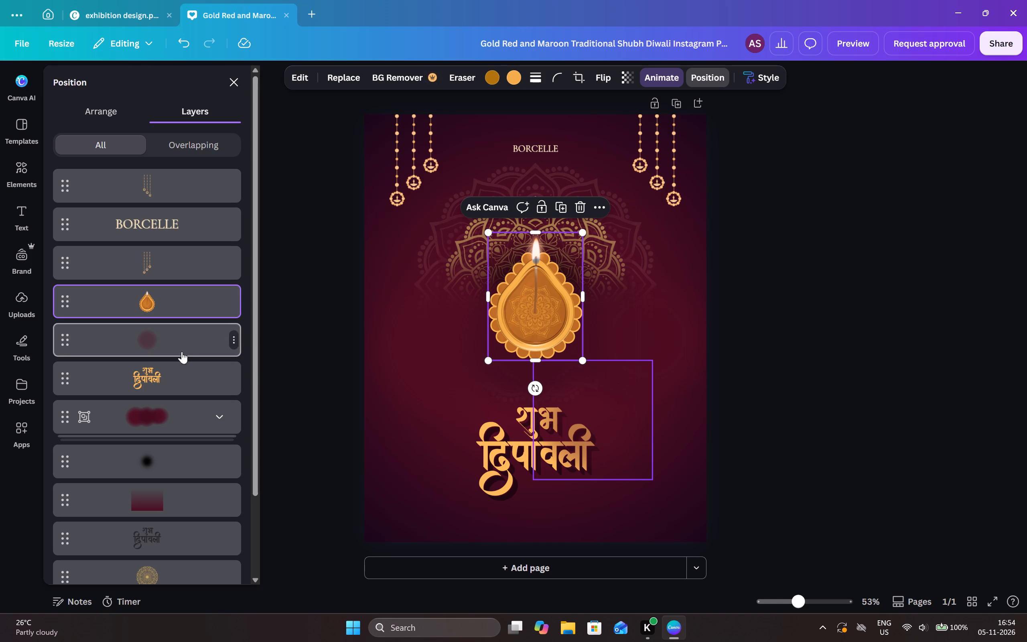
Inspect the mandala layers near the bottom of the stack and open the options of the faint mandala just above the background.
{"action": "scroll", "coordinate": [186, 393], "scroll_direction": "down", "scroll_amount": 14}
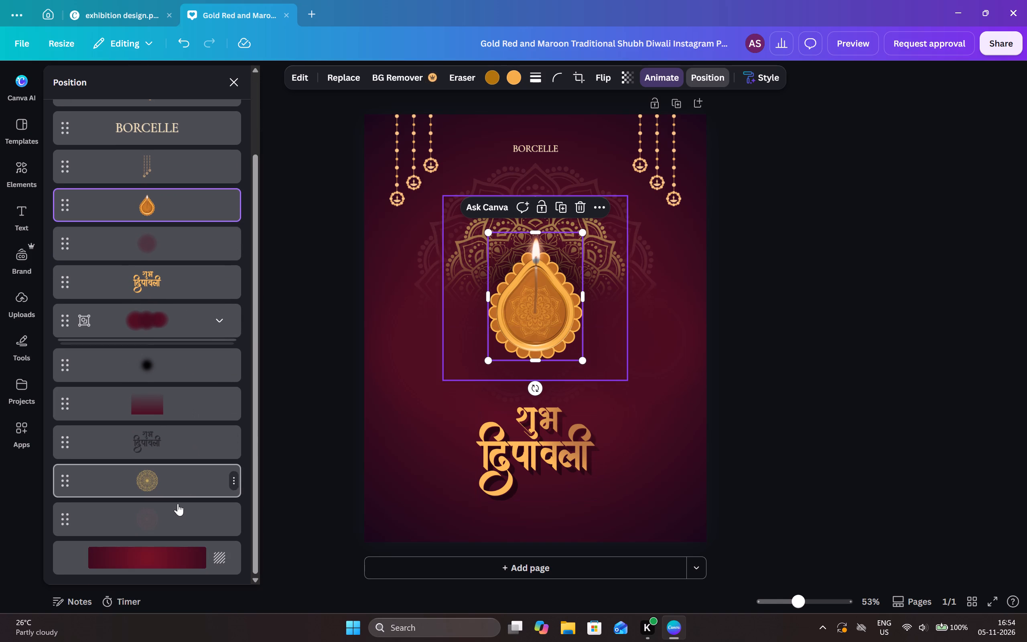
{"action": "left_click", "coordinate": [176, 516]}
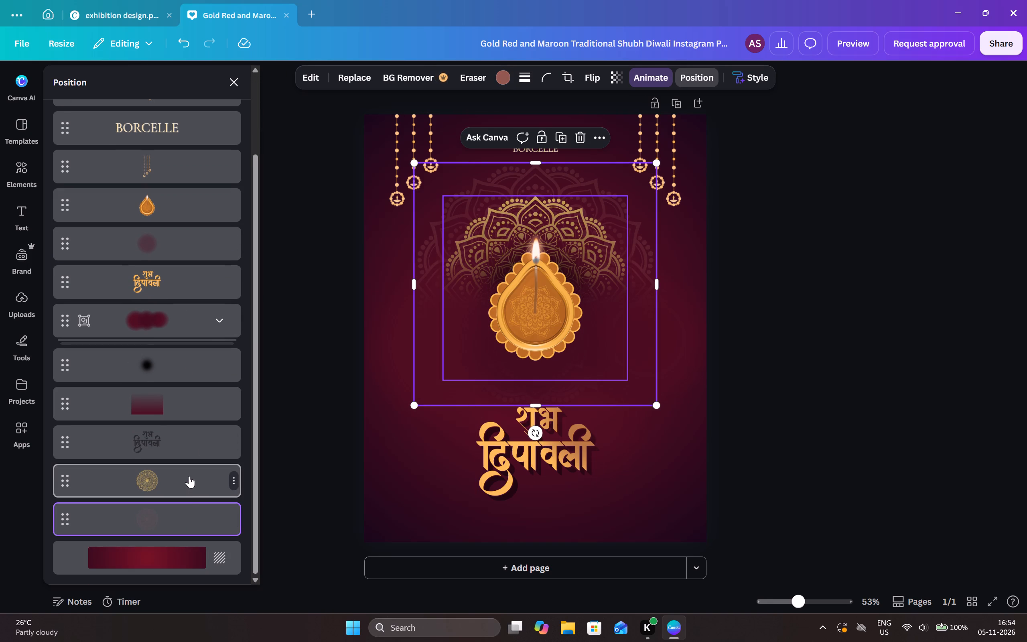
{"action": "left_click", "coordinate": [189, 476]}
{"action": "left_click", "coordinate": [191, 514]}
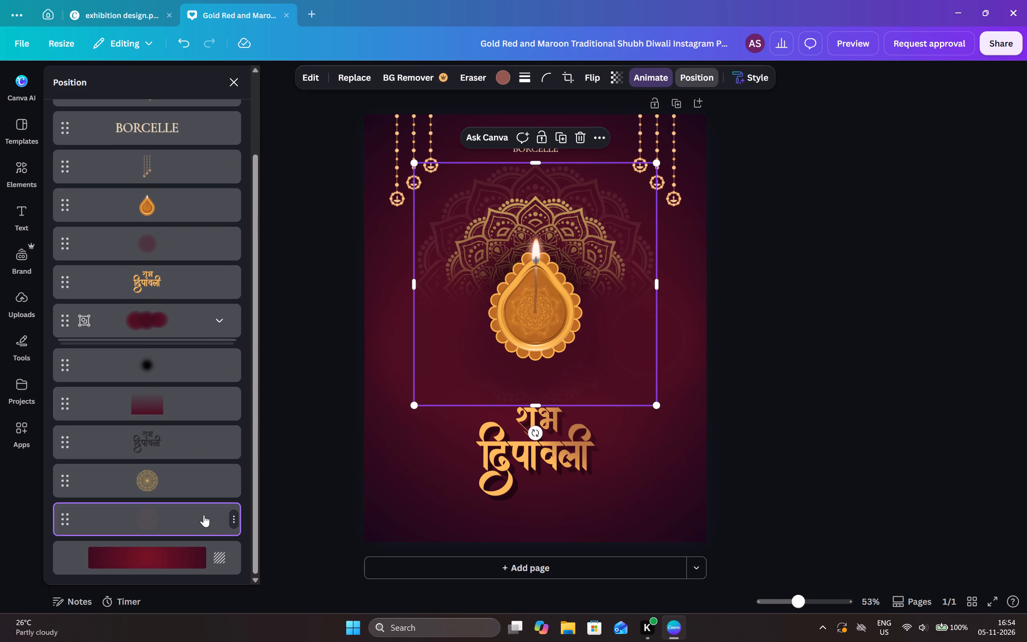
{"action": "right_click", "coordinate": [204, 515]}
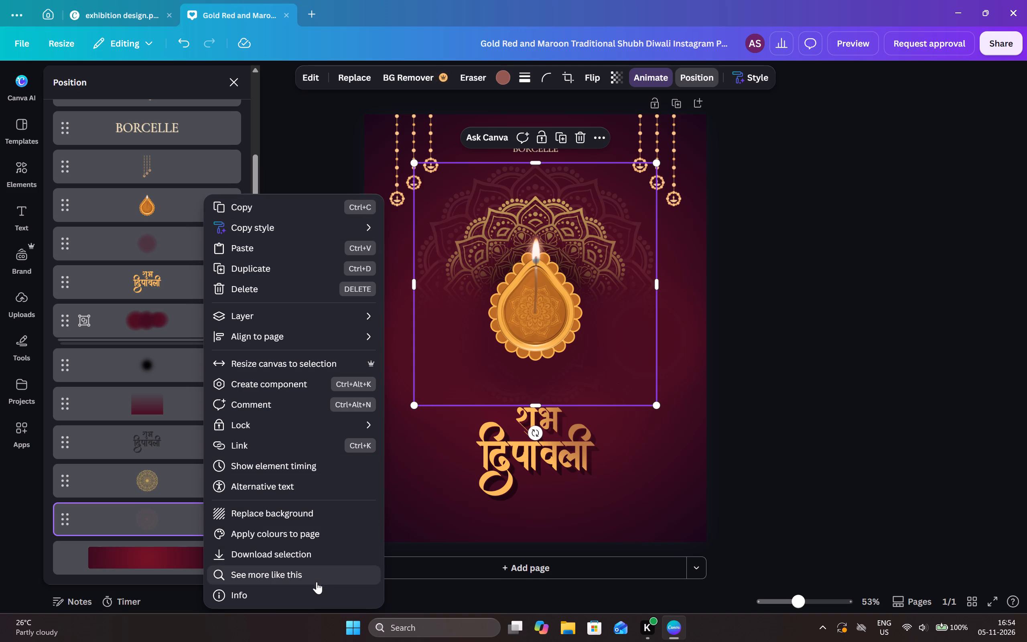
Close the faint mandala's options and the page's layer list without applying any action, returning to the canvas.
{"action": "left_click", "coordinate": [323, 159]}
{"action": "left_click", "coordinate": [323, 159]}
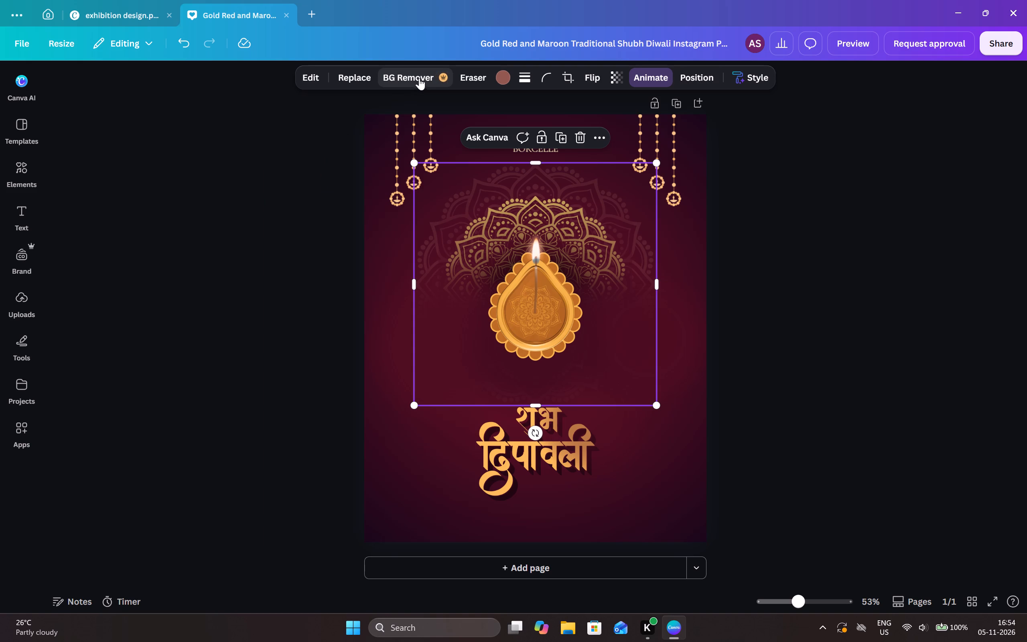
{"action": "left_click", "coordinate": [785, 169]}
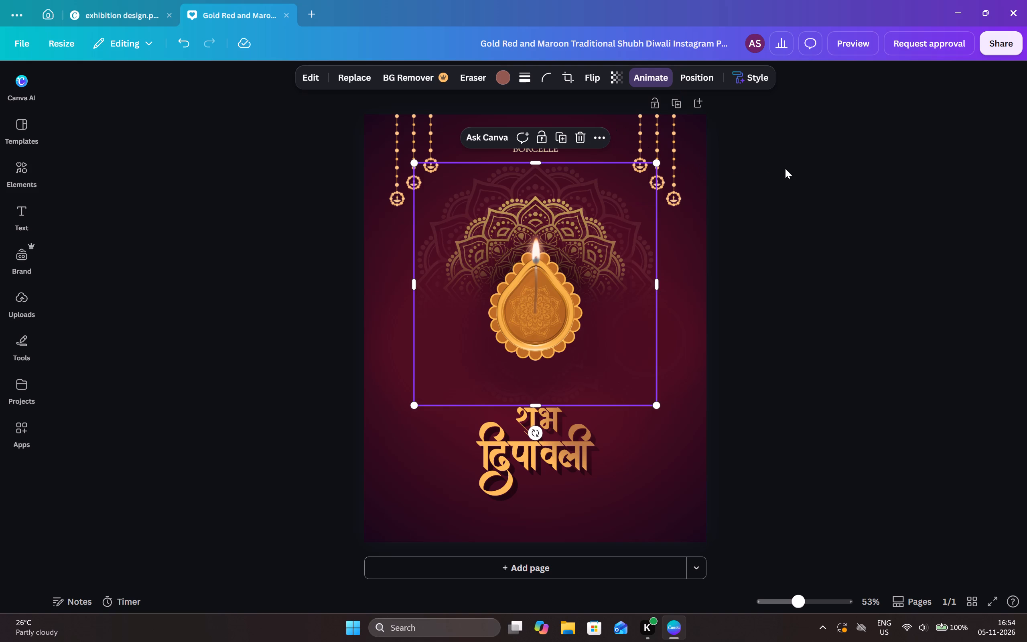
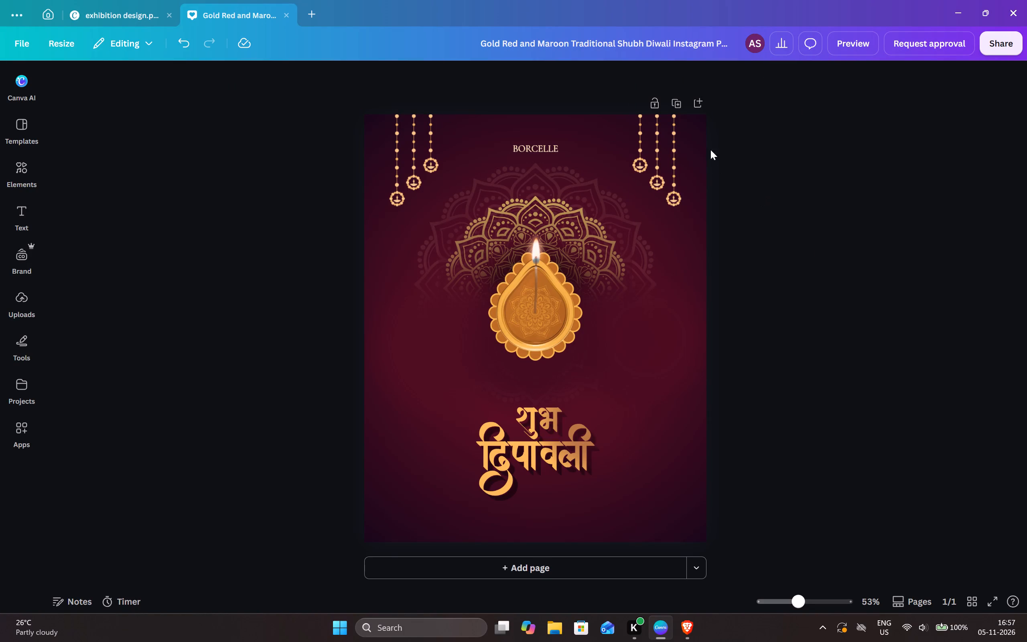
Share the design with anyone who has the link, keeping the Can edit permission, and copy the link.
{"action": "left_click", "coordinate": [1005, 37]}
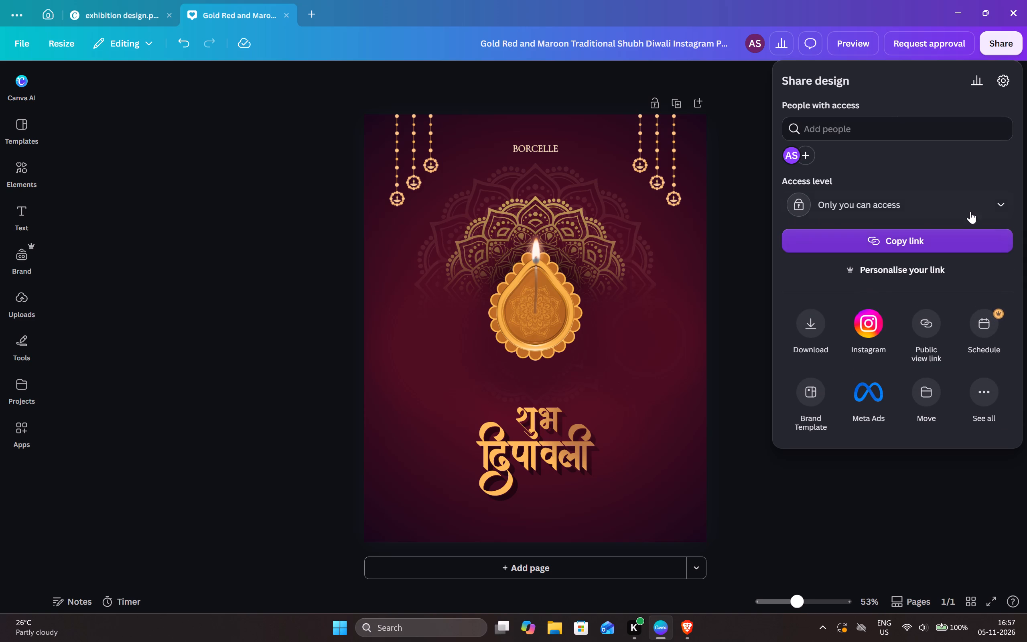
{"action": "left_click", "coordinate": [977, 205]}
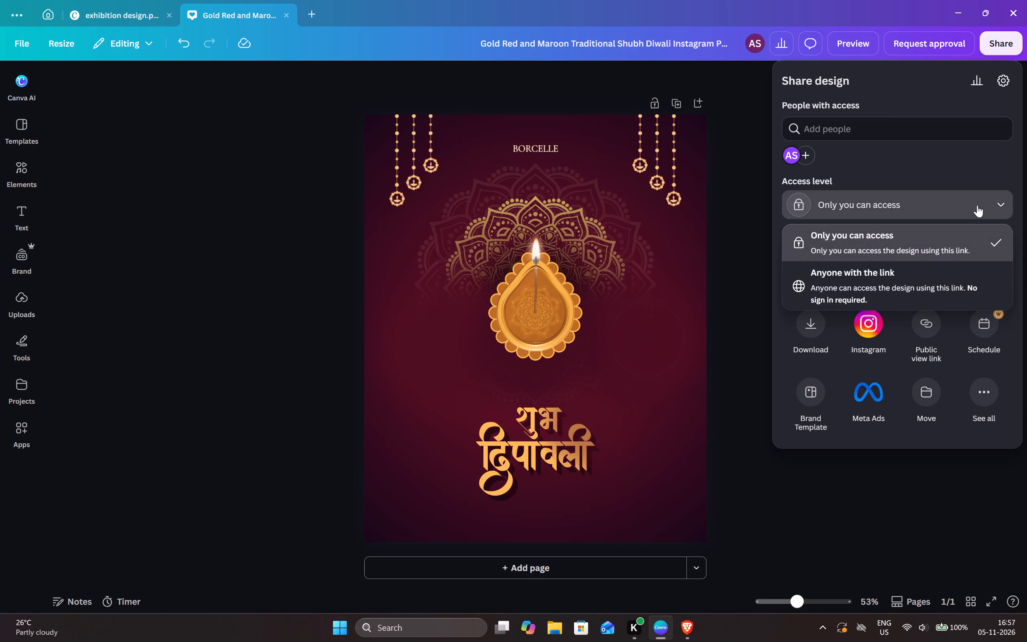
{"action": "left_click", "coordinate": [959, 284]}
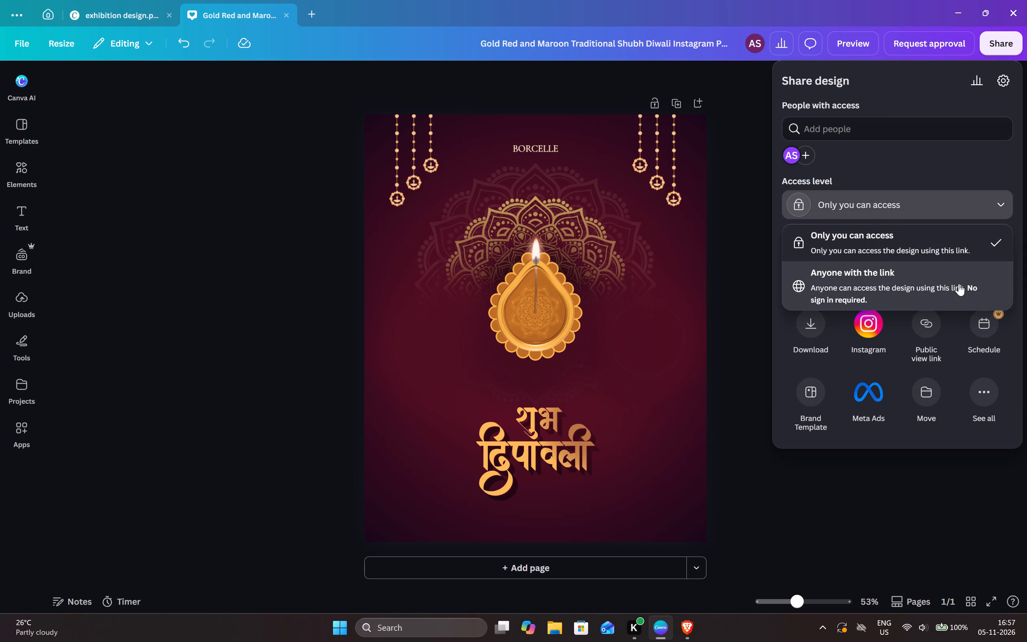
{"action": "left_click", "coordinate": [997, 202]}
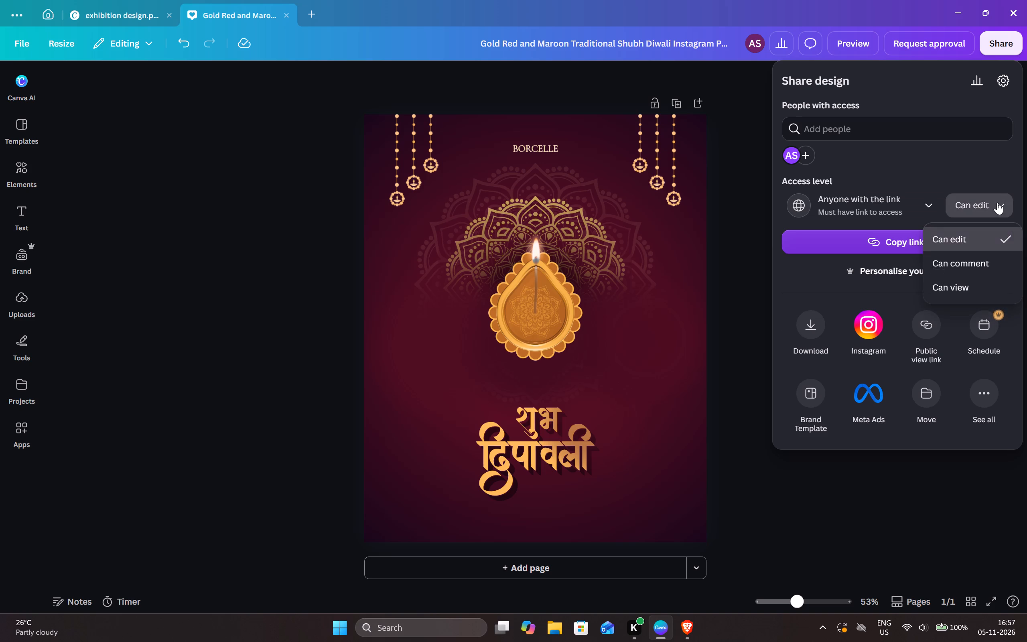
{"action": "left_click", "coordinate": [997, 202]}
{"action": "left_click", "coordinate": [956, 245]}
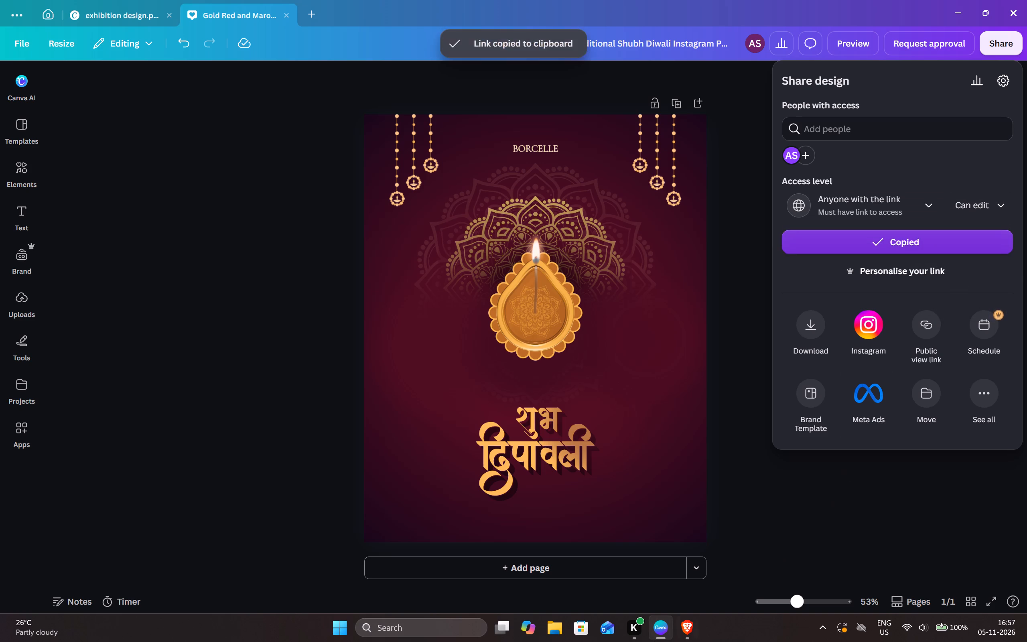
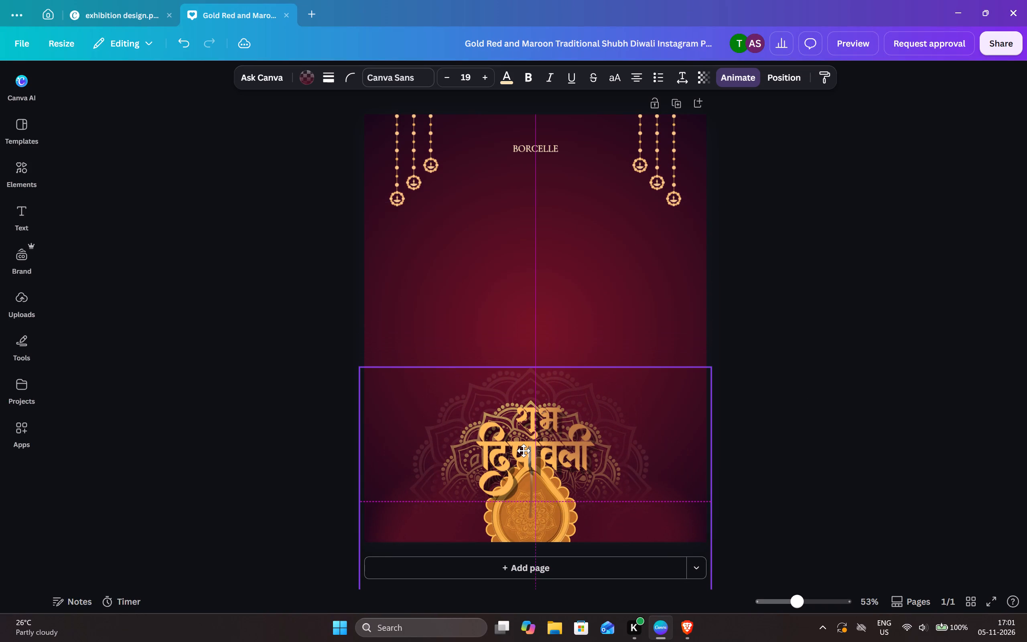
Move the gold "शुभ दिपावली" lettering up off the diya and mandalas into the empty area below BORCELLE, and deselect it.
{"action": "left_click_drag", "start_coordinate": [524, 451], "coordinate": [524, 452]}
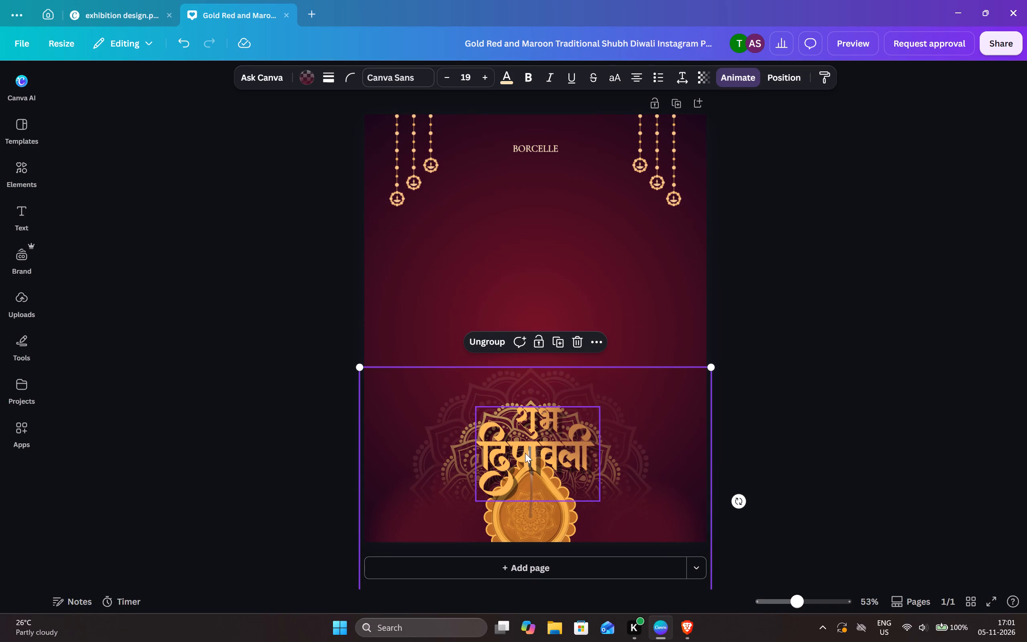
{"action": "left_click_drag", "start_coordinate": [525, 453], "coordinate": [530, 282]}
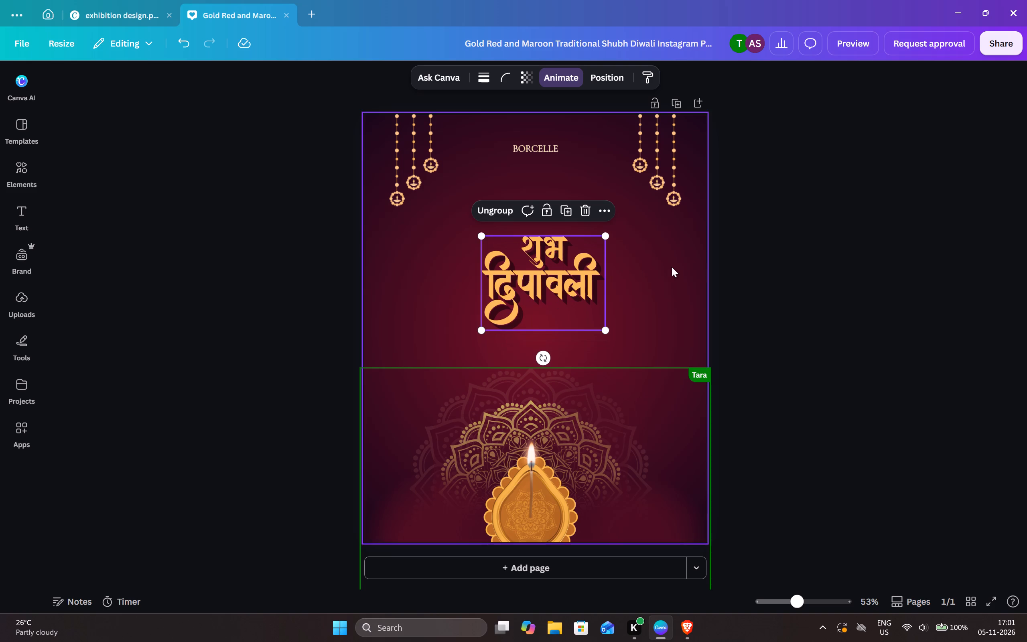
{"action": "left_click", "coordinate": [800, 275]}
{"action": "left_click", "coordinate": [842, 313]}
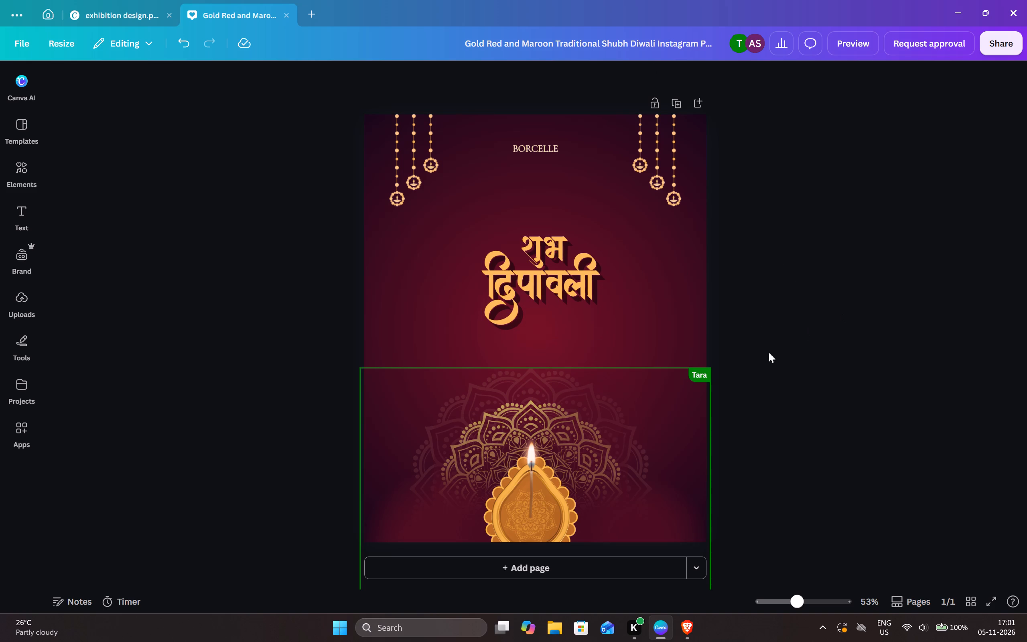
Enlarge the diya and mandala group slightly from its upper corner.
{"action": "left_click", "coordinate": [521, 494]}
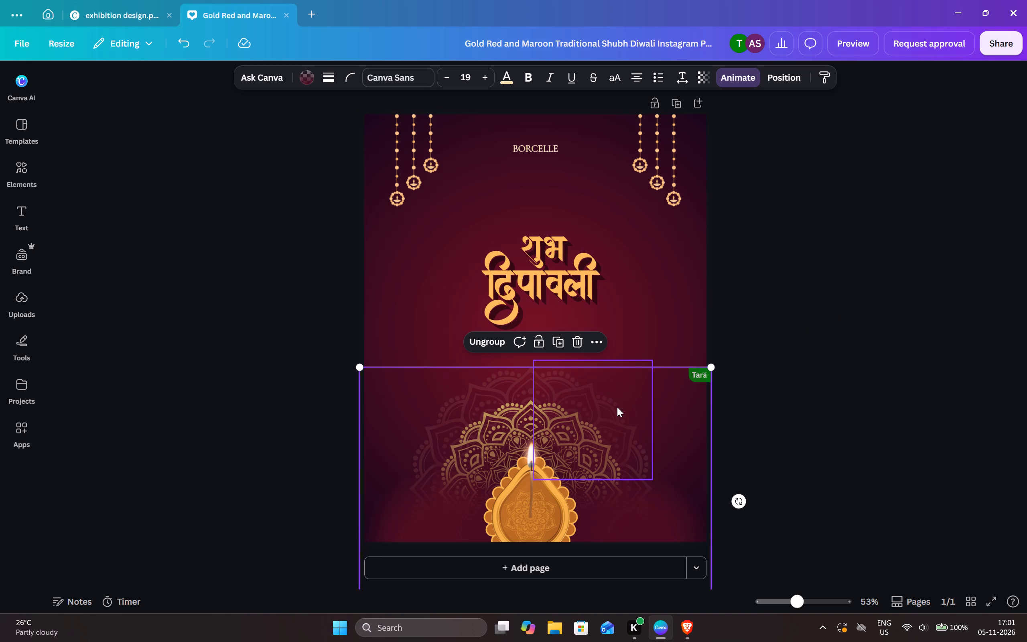
{"action": "left_click_drag", "start_coordinate": [714, 370], "coordinate": [750, 308]}
Move the faint square glow off the mandala and up over the शुभ दिपावली title area.
{"action": "left_click_drag", "start_coordinate": [614, 389], "coordinate": [634, 397]}
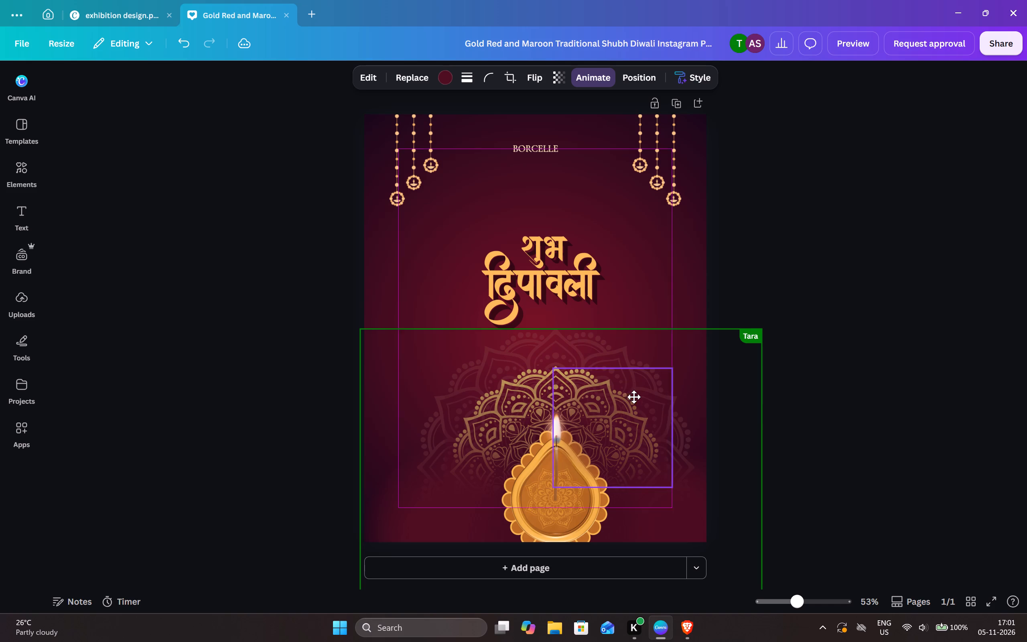
{"action": "left_click_drag", "start_coordinate": [634, 397], "coordinate": [568, 197]}
Raise the diya and mandala group until the whole diya fits just above the page's bottom edge, centred horizontally.
{"action": "left_click_drag", "start_coordinate": [633, 422], "coordinate": [607, 397]}
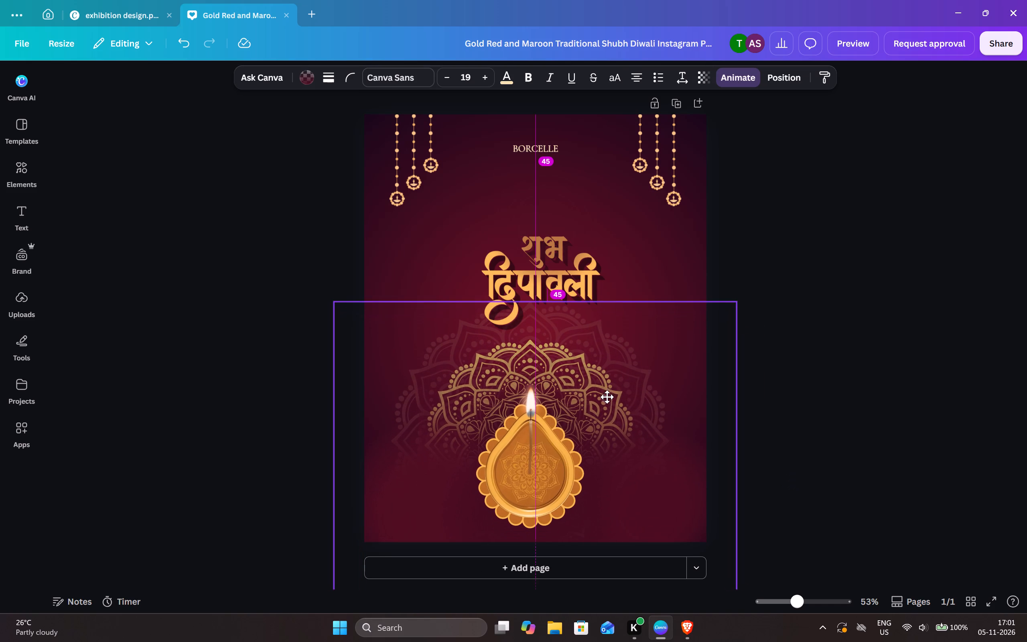
{"action": "left_click_drag", "start_coordinate": [607, 397], "coordinate": [613, 402]}
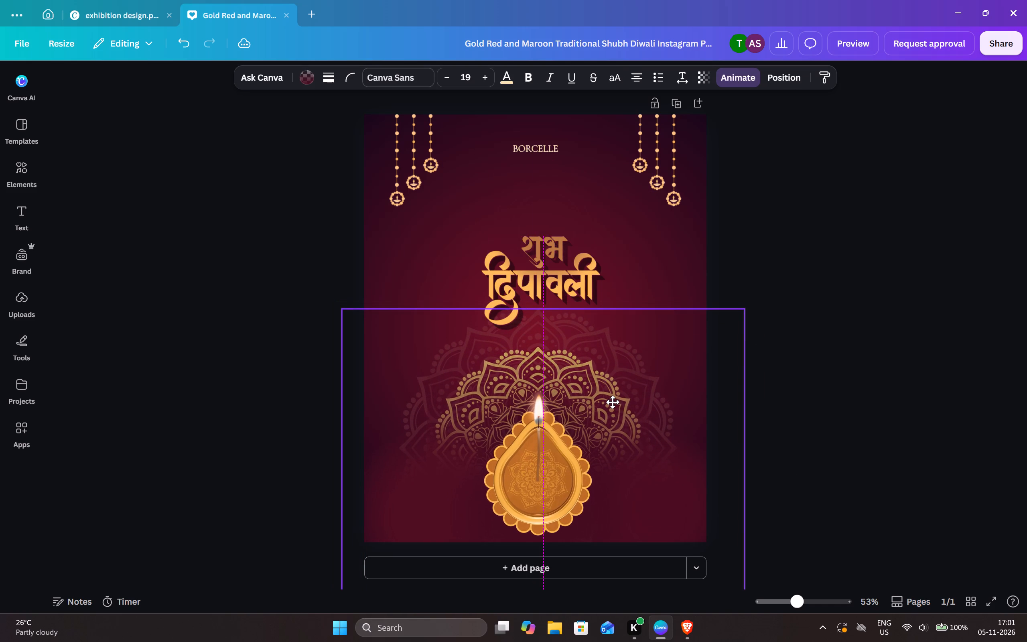
{"action": "left_click_drag", "start_coordinate": [613, 402], "coordinate": [606, 392]}
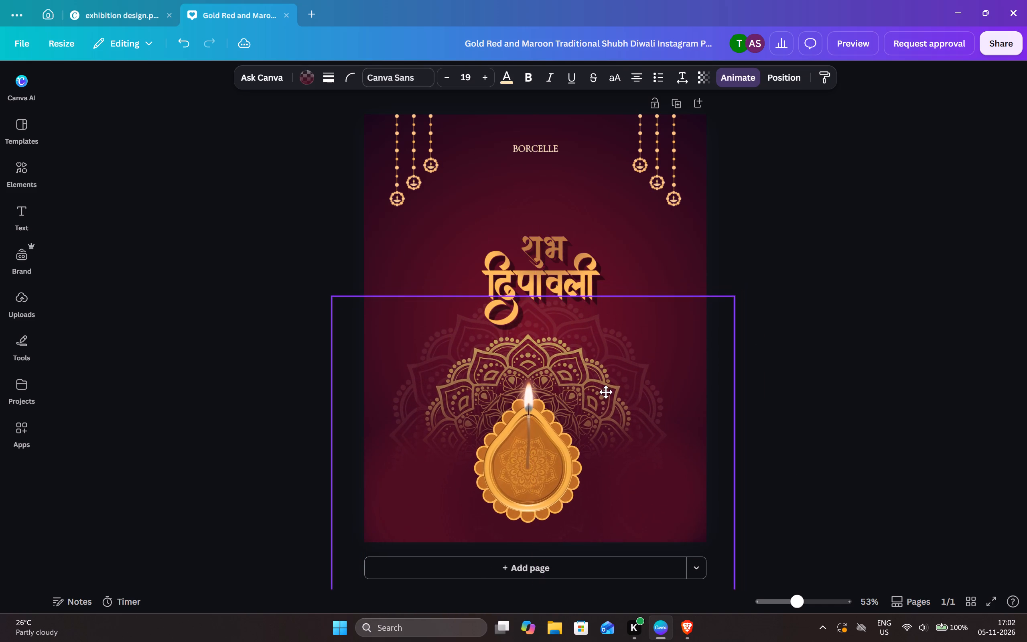
{"action": "left_click_drag", "start_coordinate": [606, 392], "coordinate": [610, 404]}
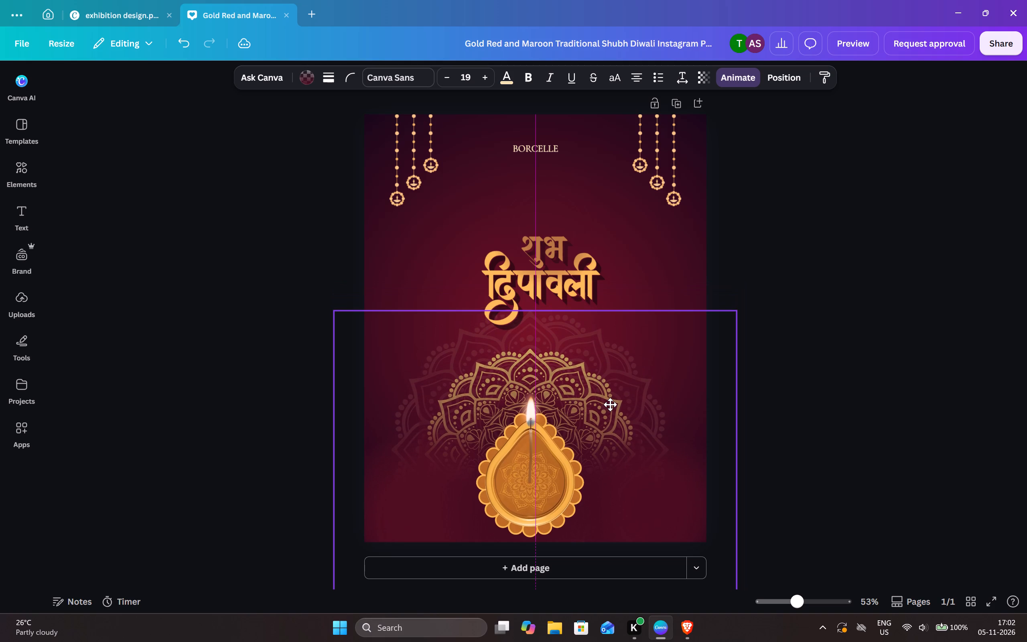
{"action": "left_click_drag", "start_coordinate": [610, 404], "coordinate": [611, 404]}
{"action": "left_click", "coordinate": [812, 347]}
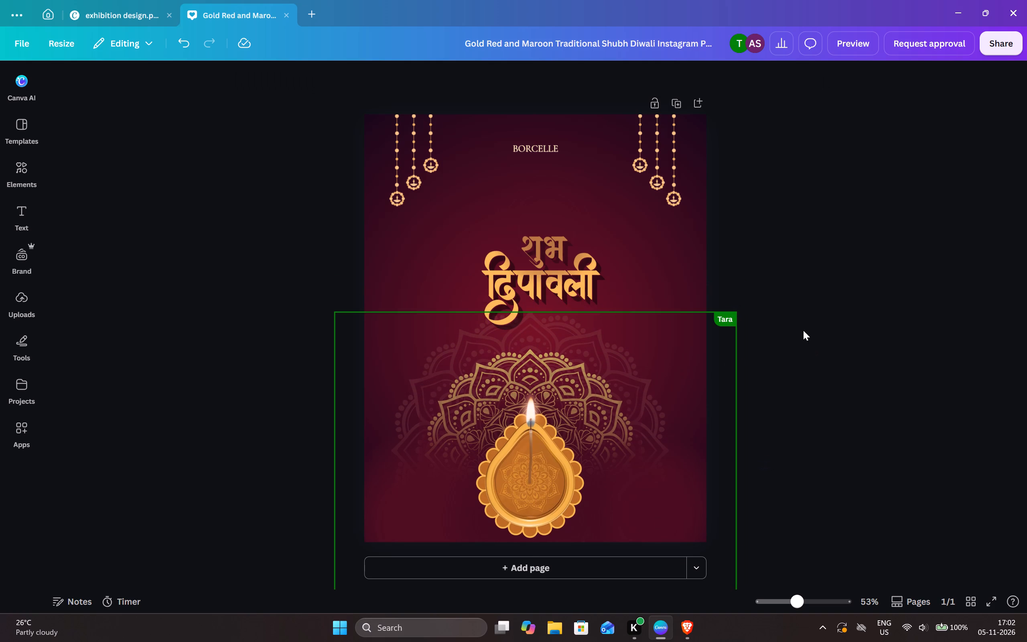
{"action": "left_click", "coordinate": [782, 241]}
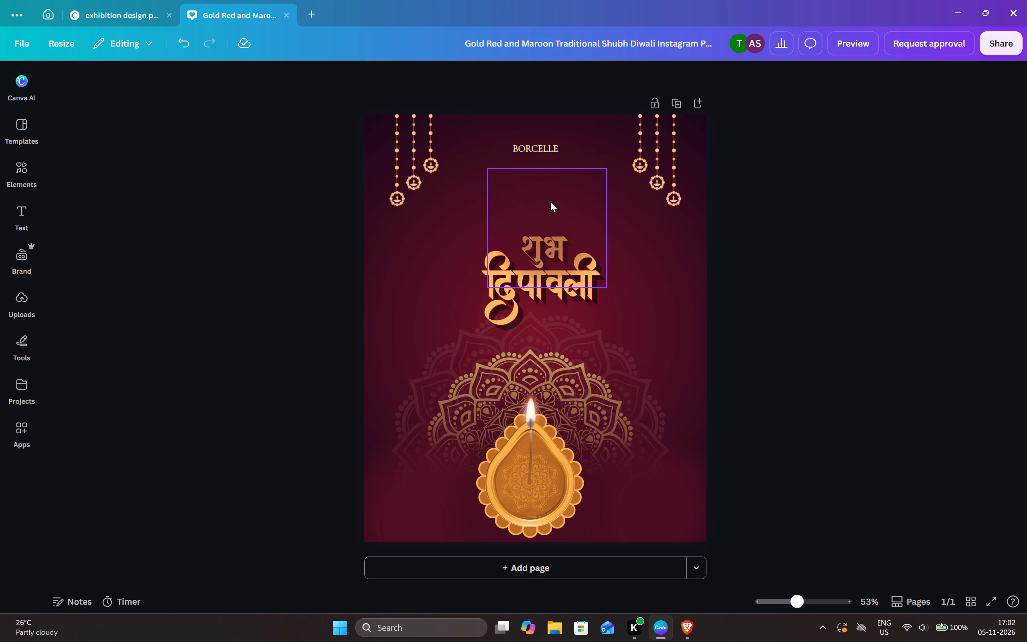
Enlarge the शुभ दिपावली title and place it centrally just above the mandala.
{"action": "left_click", "coordinate": [506, 301]}
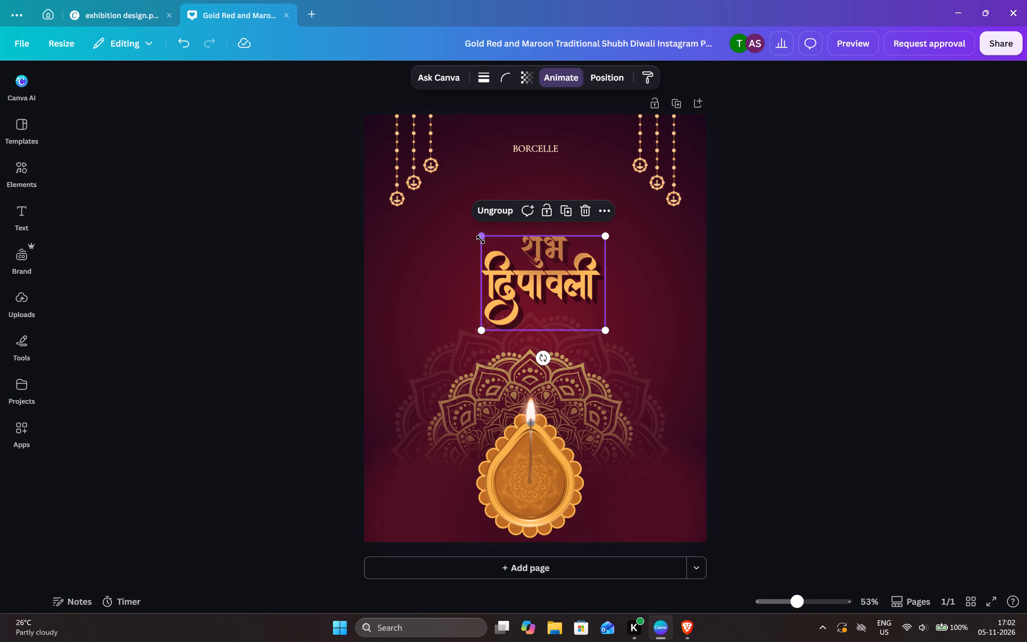
{"action": "left_click_drag", "start_coordinate": [481, 240], "coordinate": [427, 218]}
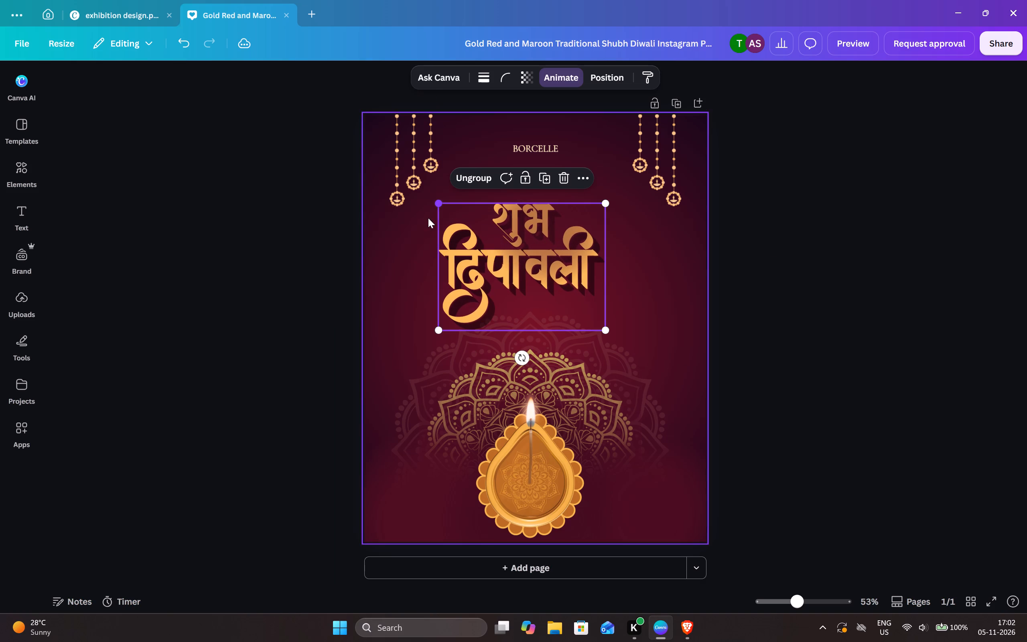
{"action": "left_click_drag", "start_coordinate": [517, 296], "coordinate": [532, 326]}
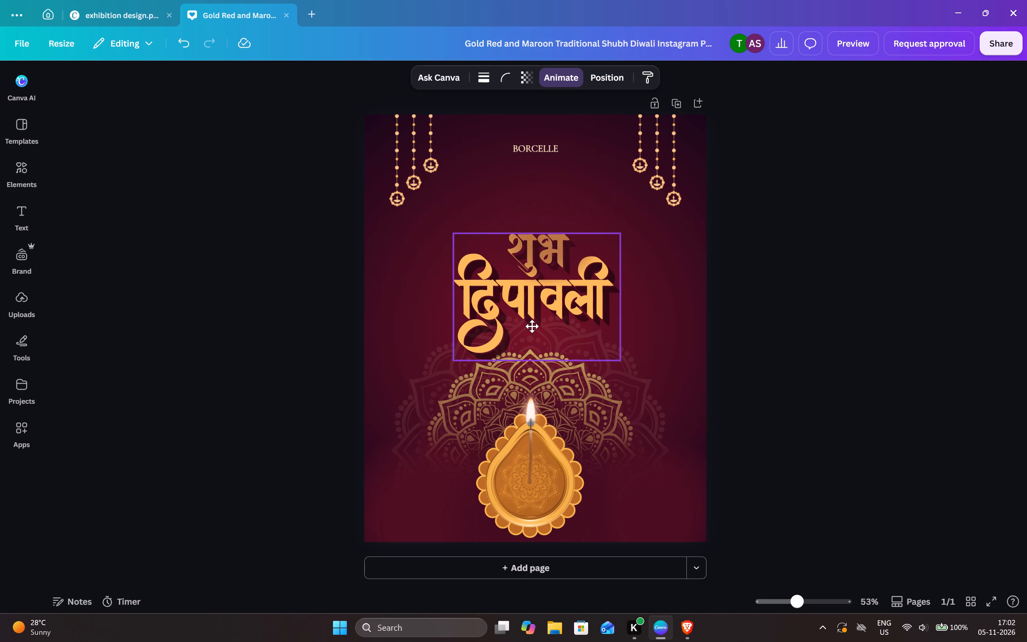
{"action": "left_click_drag", "start_coordinate": [532, 326], "coordinate": [529, 331]}
{"action": "left_click", "coordinate": [750, 234]}
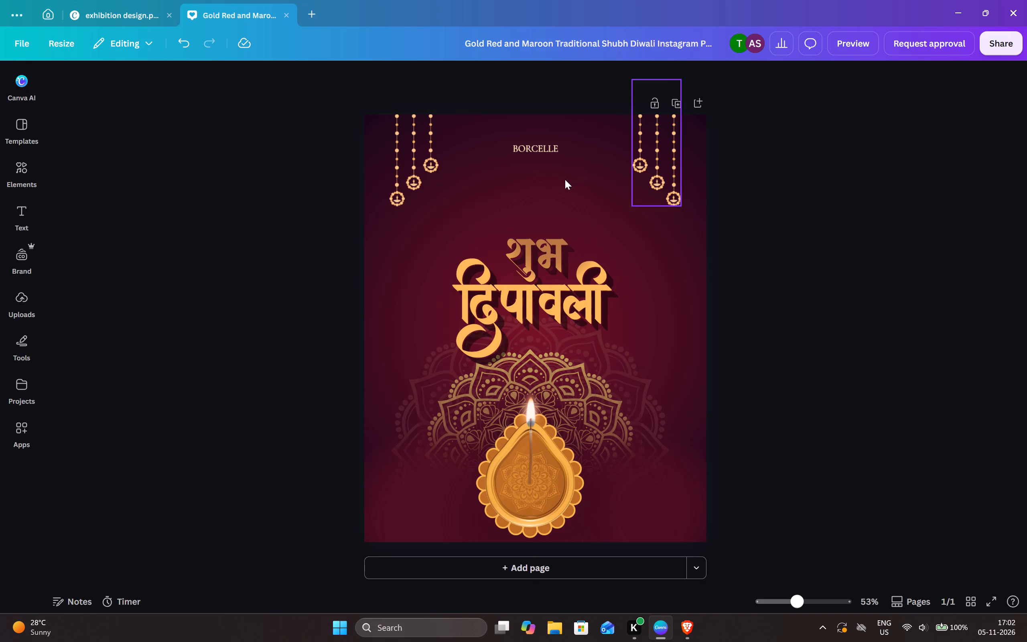
Reposition the faint red glow so it is centred horizontally over the upper part of the शुभ दिपावली title.
{"action": "left_click_drag", "start_coordinate": [561, 210], "coordinate": [592, 196]}
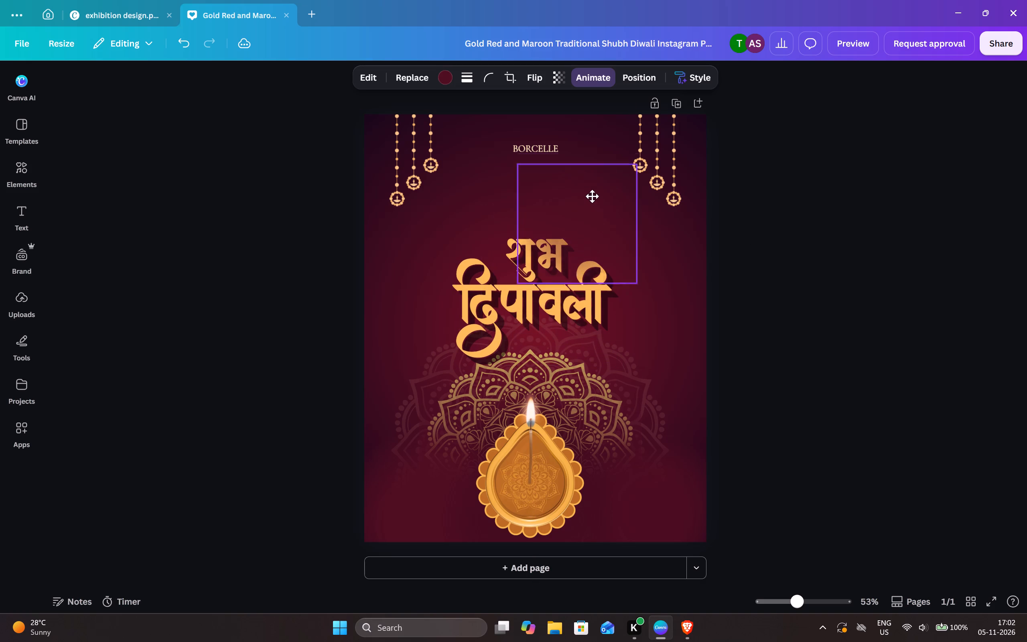
{"action": "left_click_drag", "start_coordinate": [592, 196], "coordinate": [612, 266]}
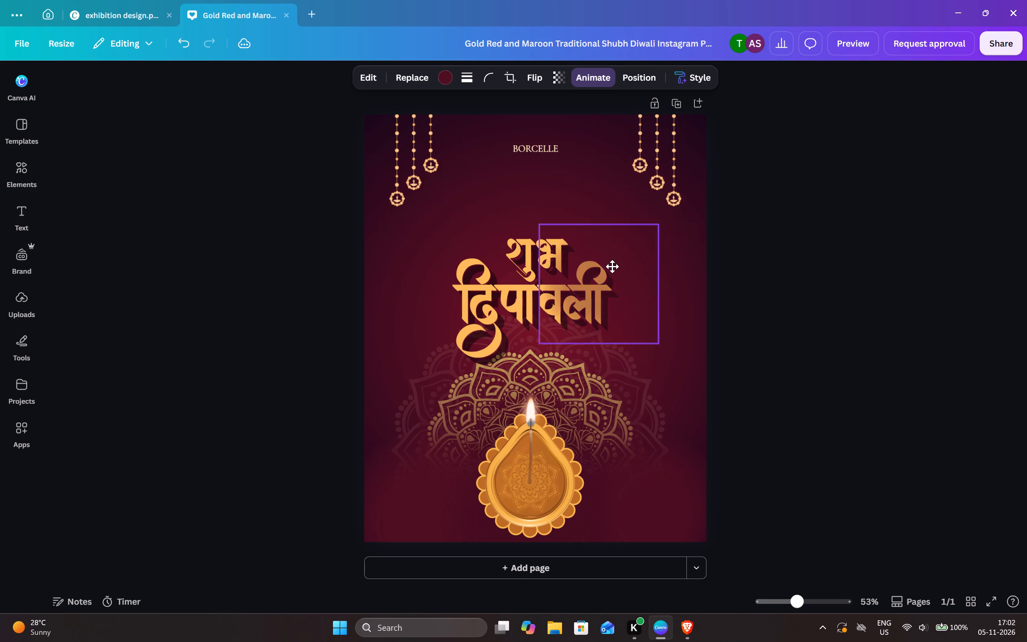
{"action": "left_click_drag", "start_coordinate": [612, 266], "coordinate": [551, 247]}
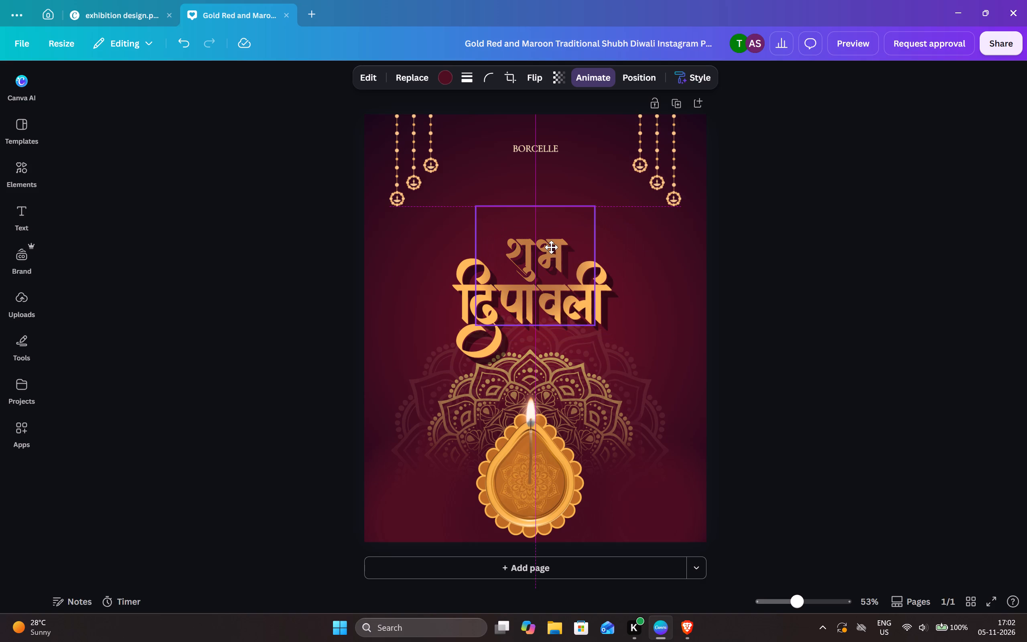
{"action": "left_click_drag", "start_coordinate": [551, 247], "coordinate": [546, 219]}
{"action": "left_click", "coordinate": [821, 219]}
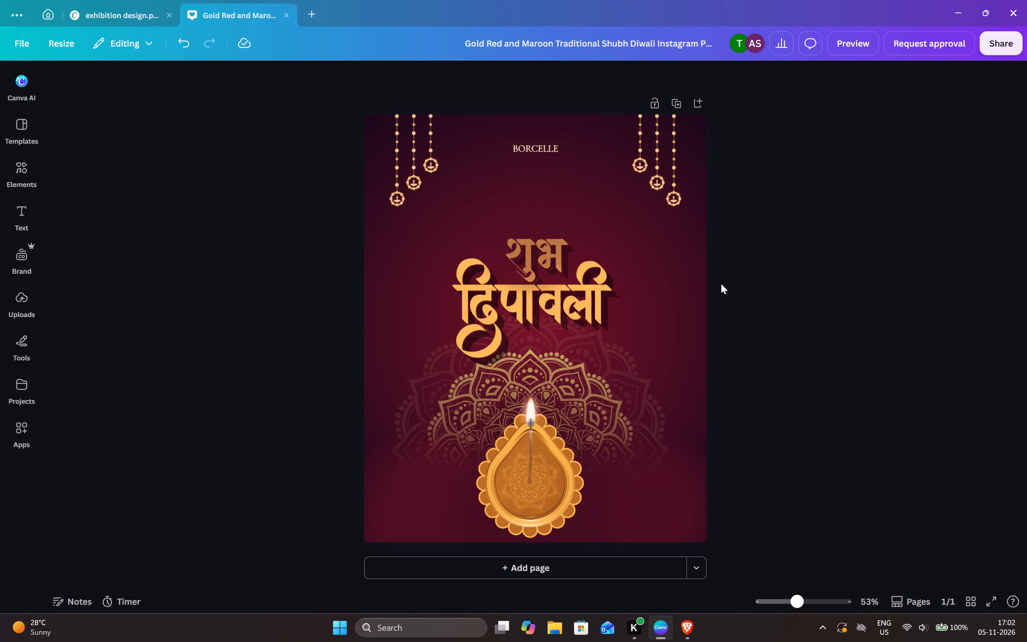
Delete the BORCELLE brand name text at the top of the page.
{"action": "left_click", "coordinate": [553, 152]}
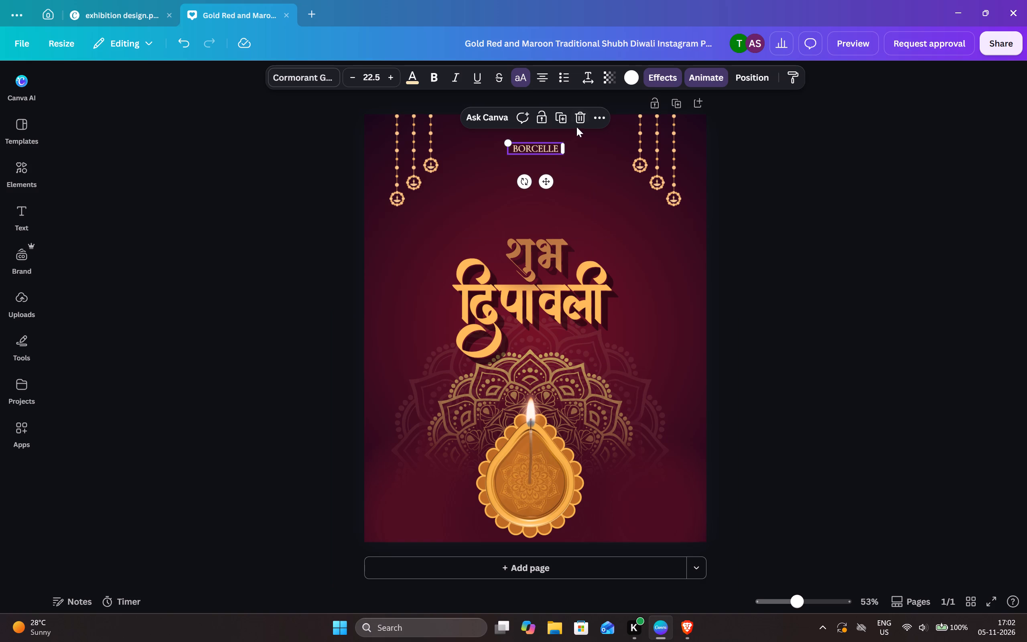
{"action": "left_click", "coordinate": [582, 122]}
Lower both hanging diya ornaments and shift them outward toward the page's side edges, level with each other.
{"action": "left_click", "coordinate": [422, 162]}
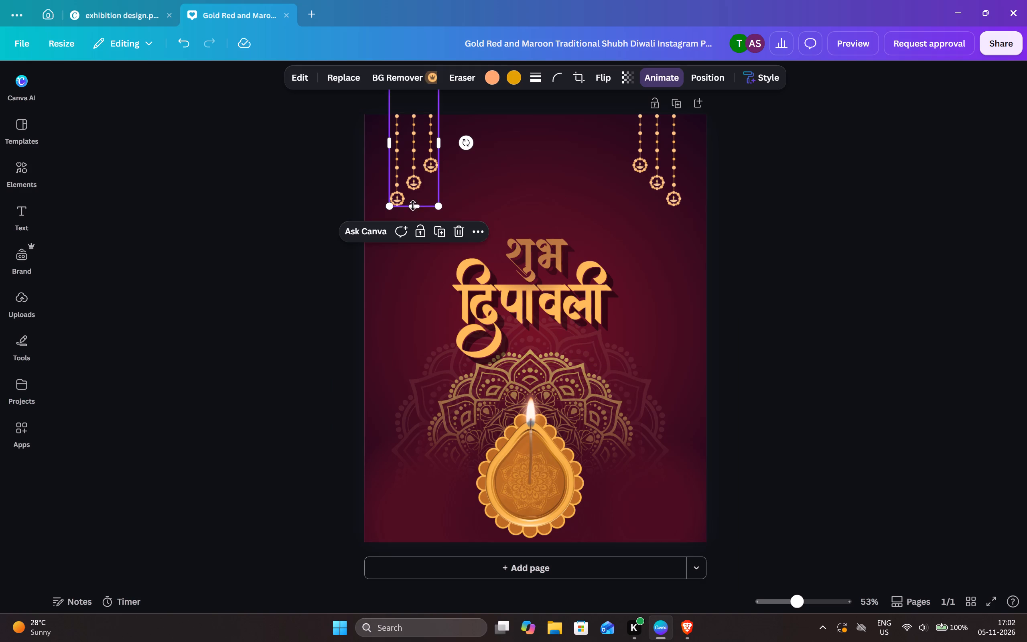
{"action": "left_click_drag", "start_coordinate": [422, 150], "coordinate": [411, 185]}
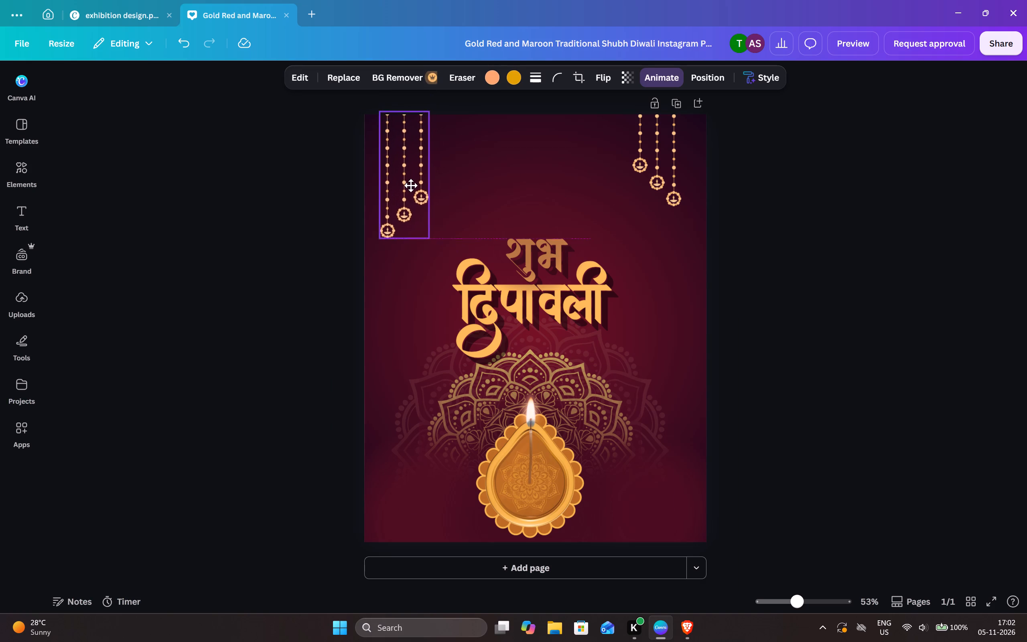
{"action": "left_click_drag", "start_coordinate": [411, 185], "coordinate": [408, 187]}
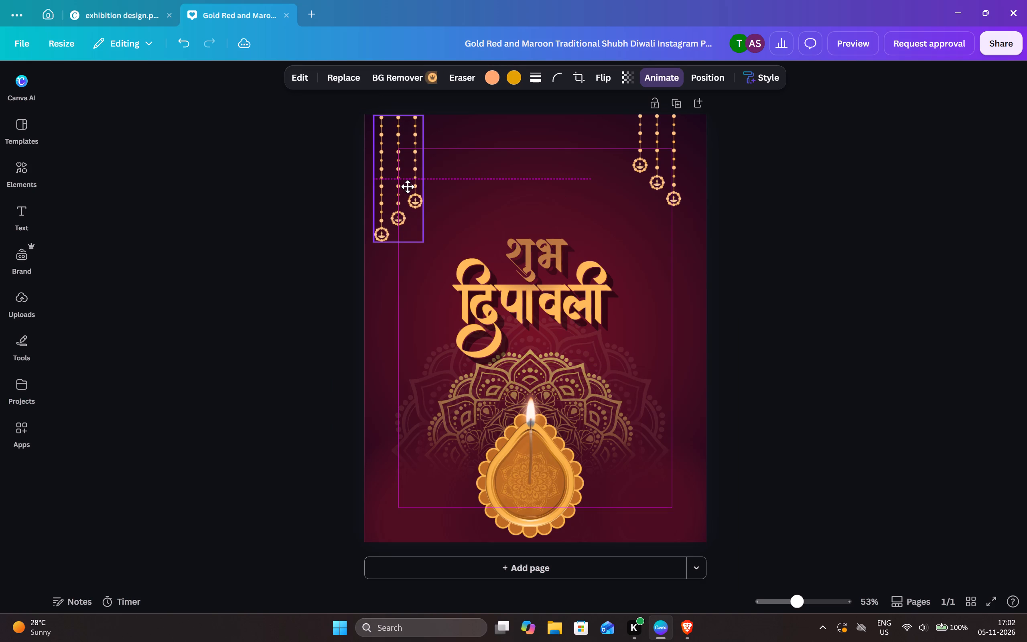
{"action": "left_click_drag", "start_coordinate": [408, 187], "coordinate": [408, 186]}
{"action": "left_click", "coordinate": [780, 186]}
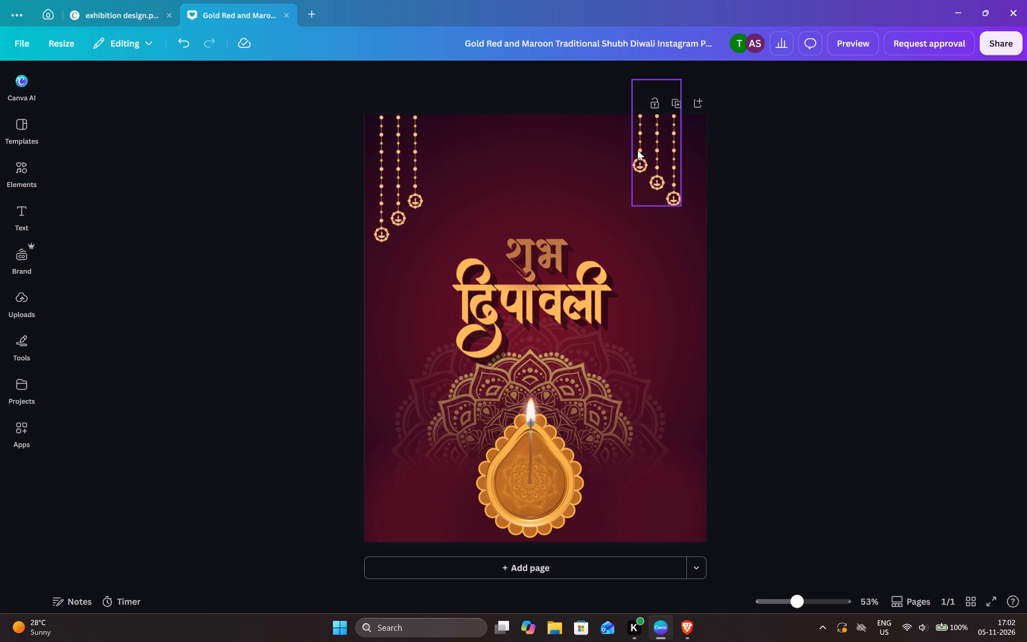
{"action": "left_click_drag", "start_coordinate": [652, 143], "coordinate": [663, 180]}
{"action": "left_click", "coordinate": [833, 191]}
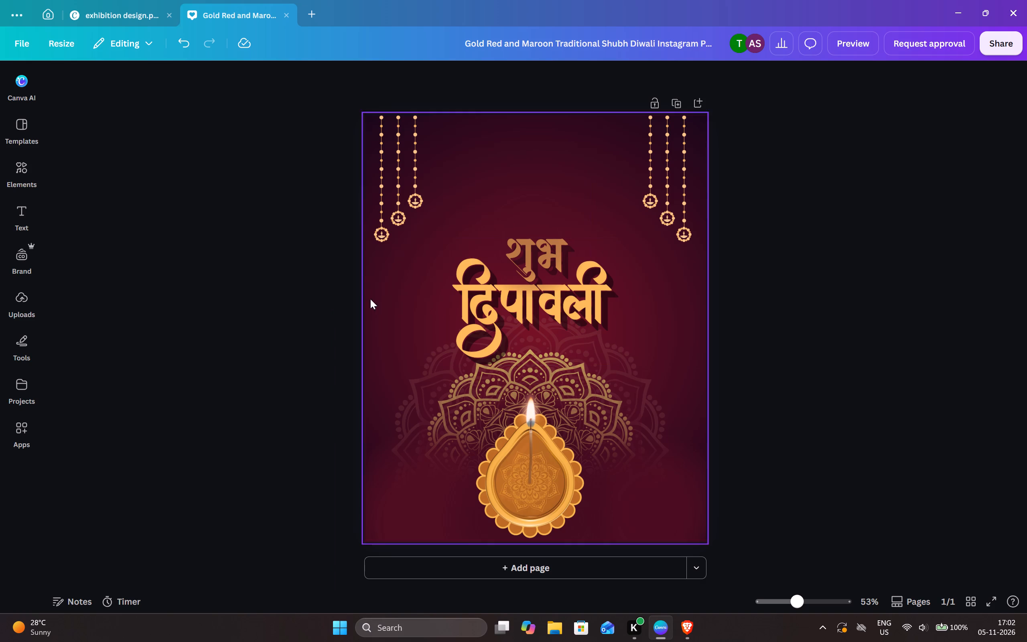
Select the page background, examine the actions available for its layer in the layer list, and close them without applying any.
{"action": "left_click", "coordinate": [390, 293]}
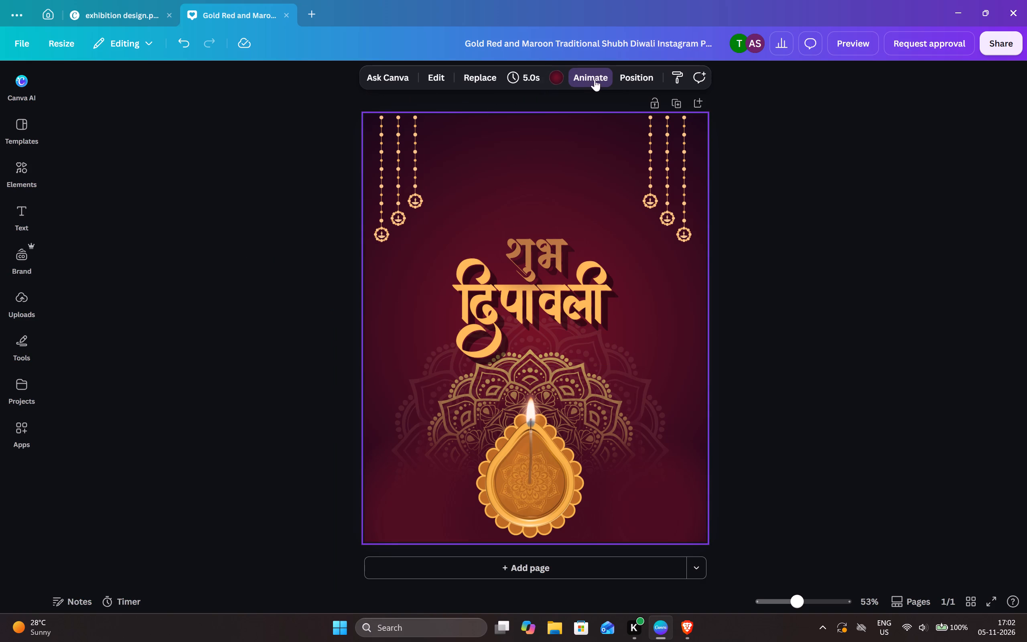
{"action": "left_click", "coordinate": [638, 82]}
{"action": "left_click", "coordinate": [229, 393]}
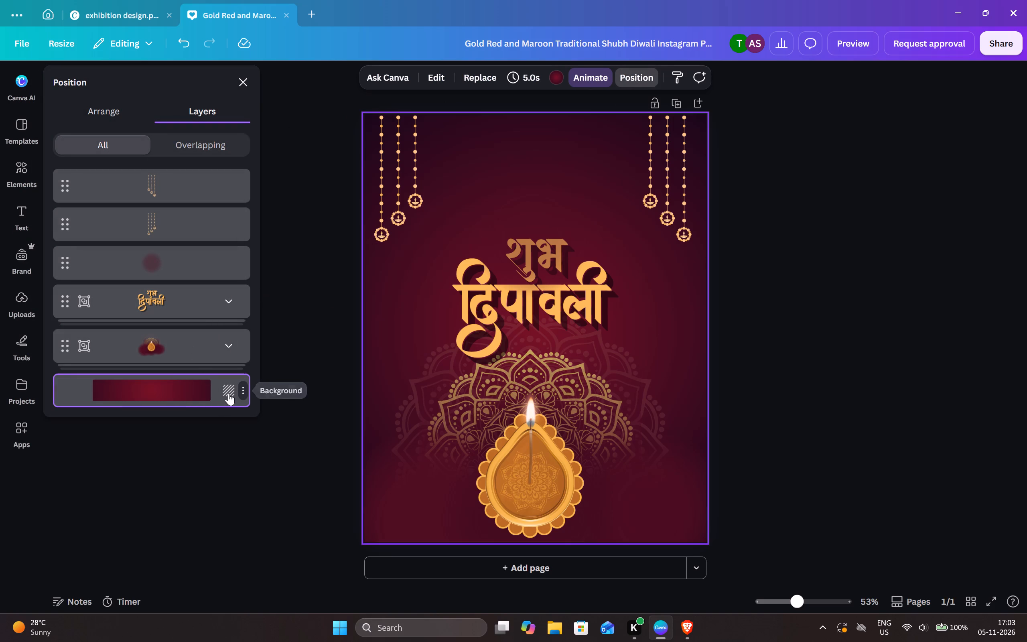
{"action": "left_click", "coordinate": [243, 387]}
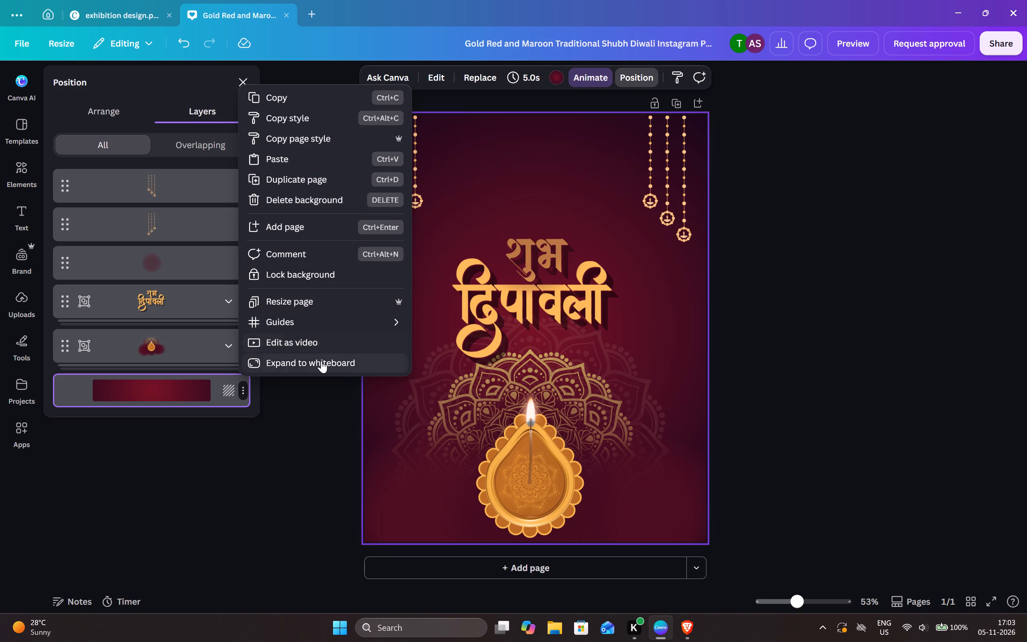
{"action": "left_click", "coordinate": [444, 96]}
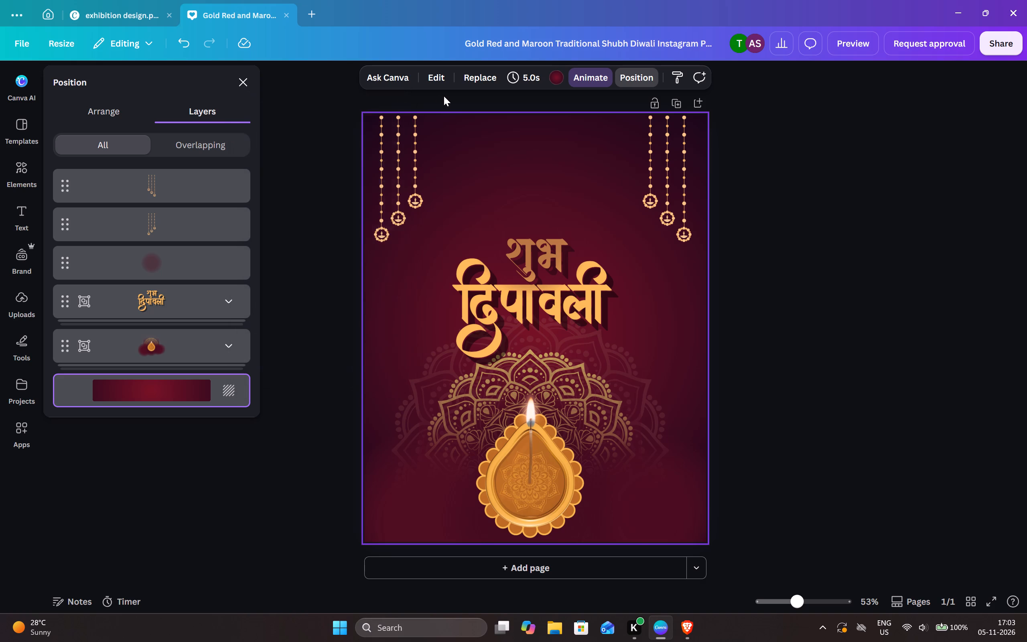
Start replacing the page background and search the uploads for "diwali background".
{"action": "left_click", "coordinate": [474, 77]}
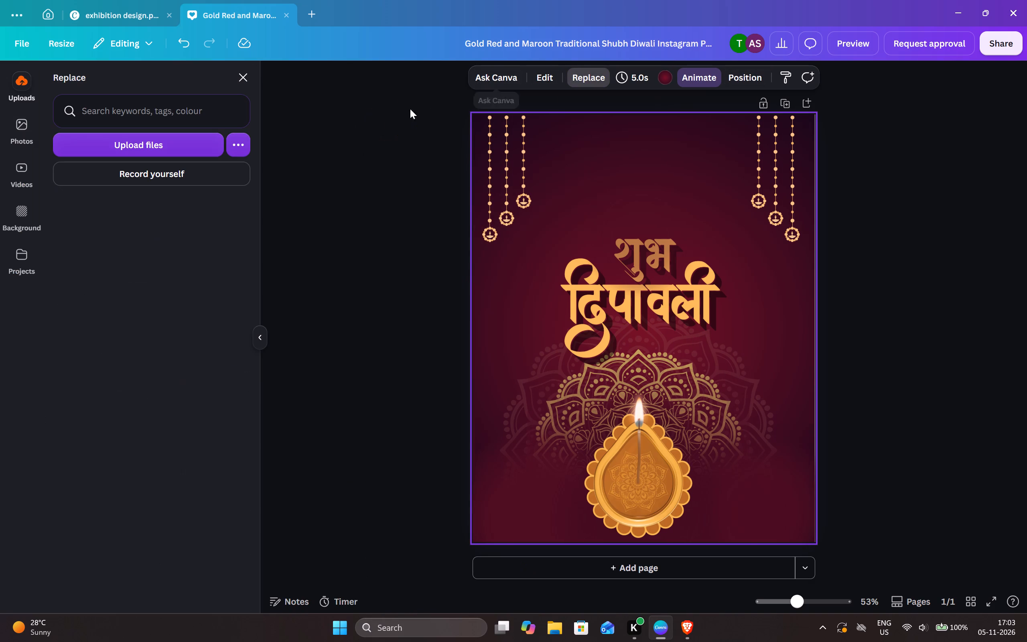
{"action": "left_click", "coordinate": [179, 108]}
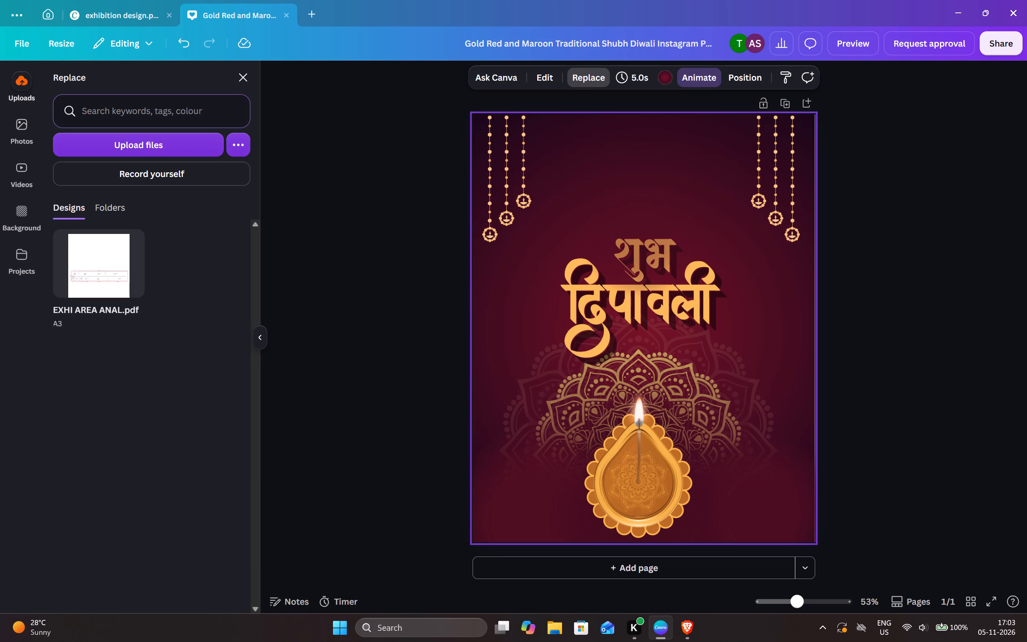
{"action": "type", "text": "diwali background"}
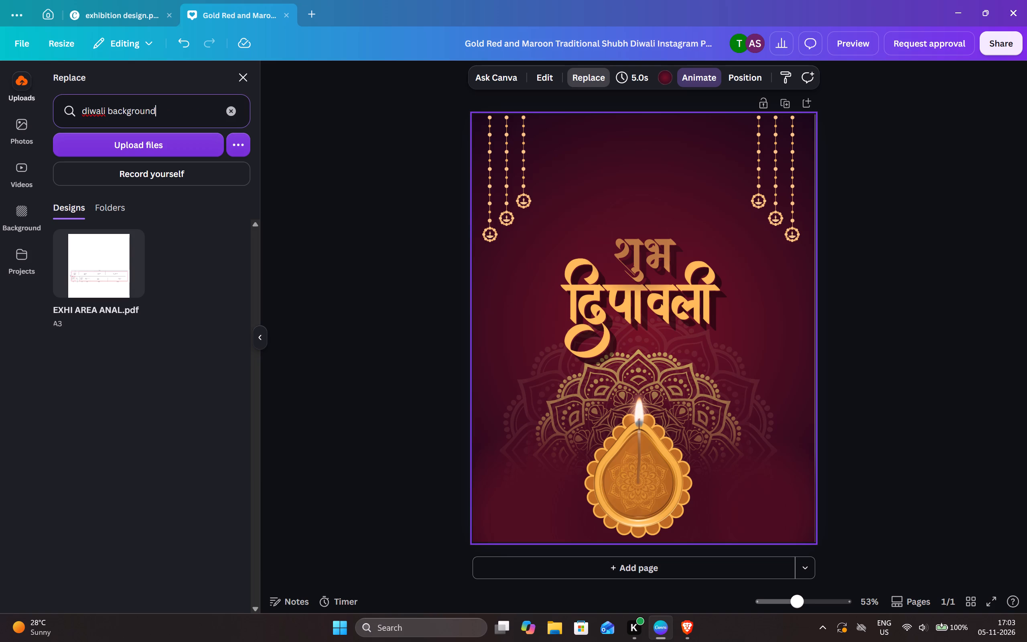
{"action": "key", "text": "Return"}
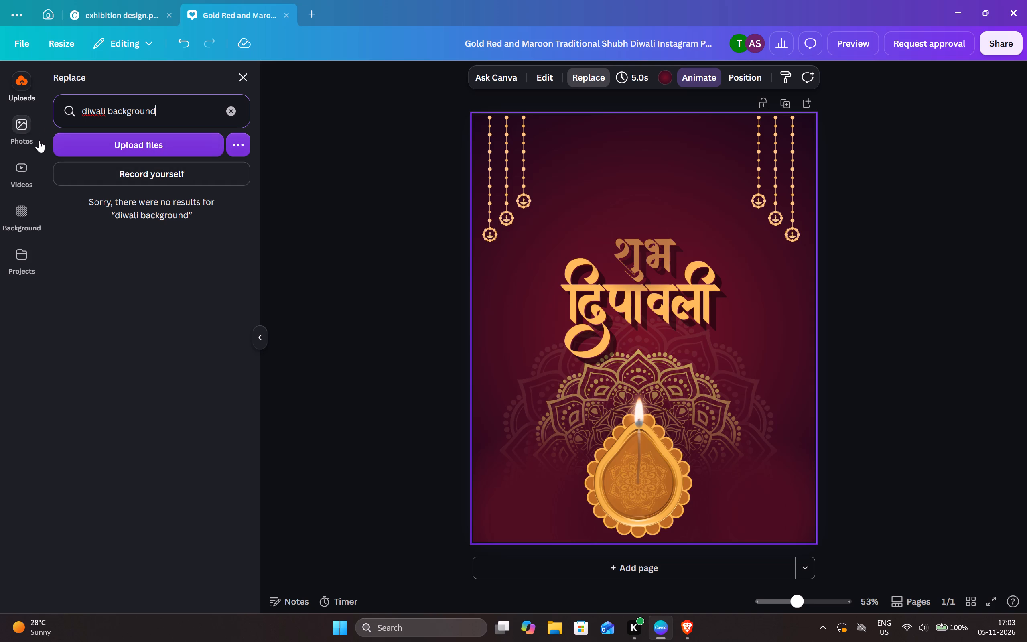
Search the background library for "diwali background" as a replacement for the page background.
{"action": "left_click", "coordinate": [20, 216]}
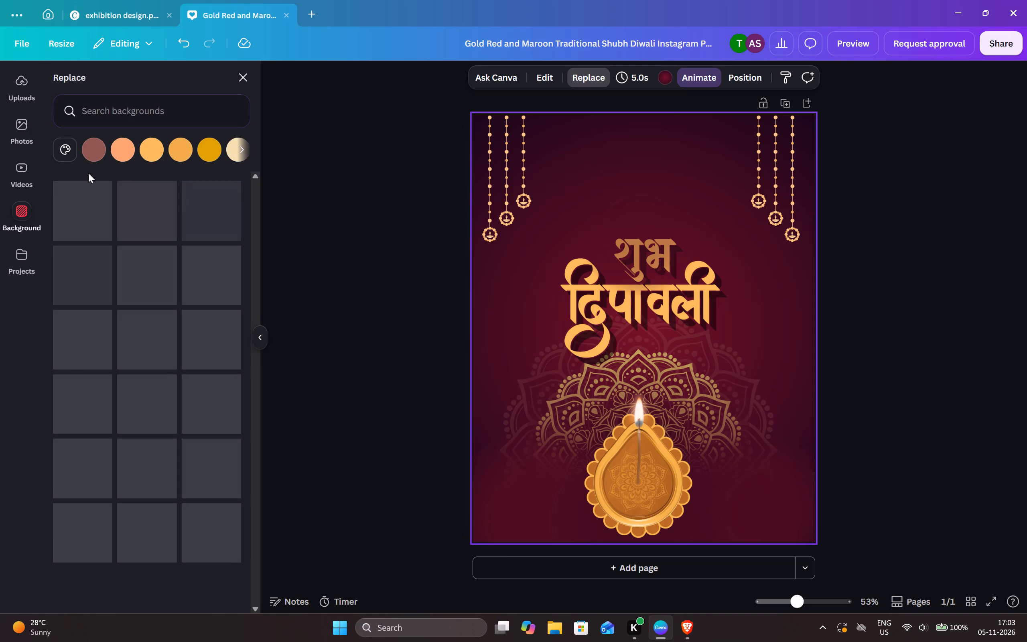
{"action": "left_click", "coordinate": [144, 107]}
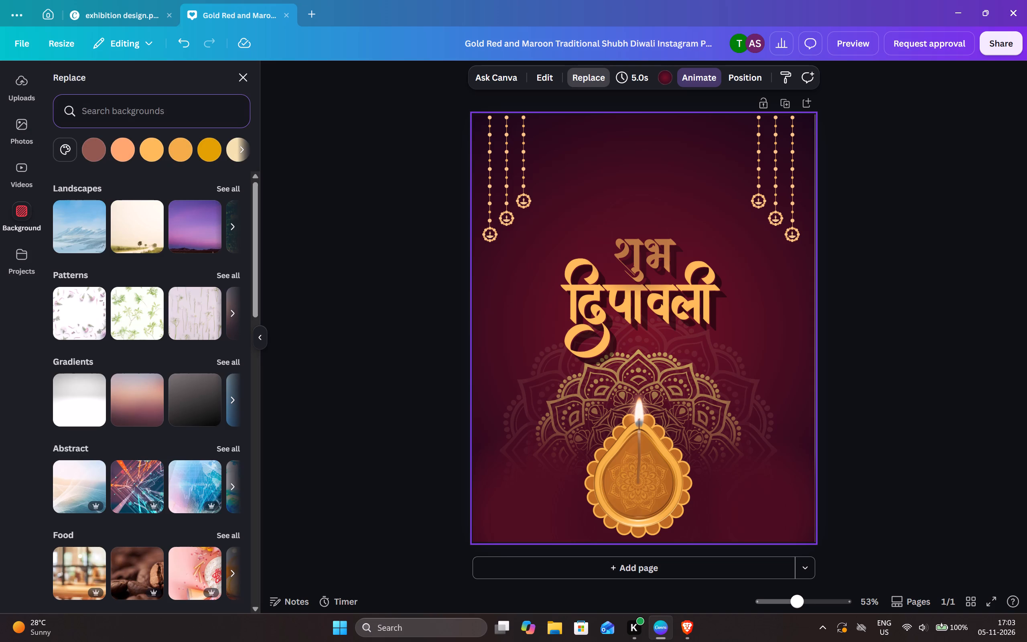
{"action": "type", "text": "diwali back"}
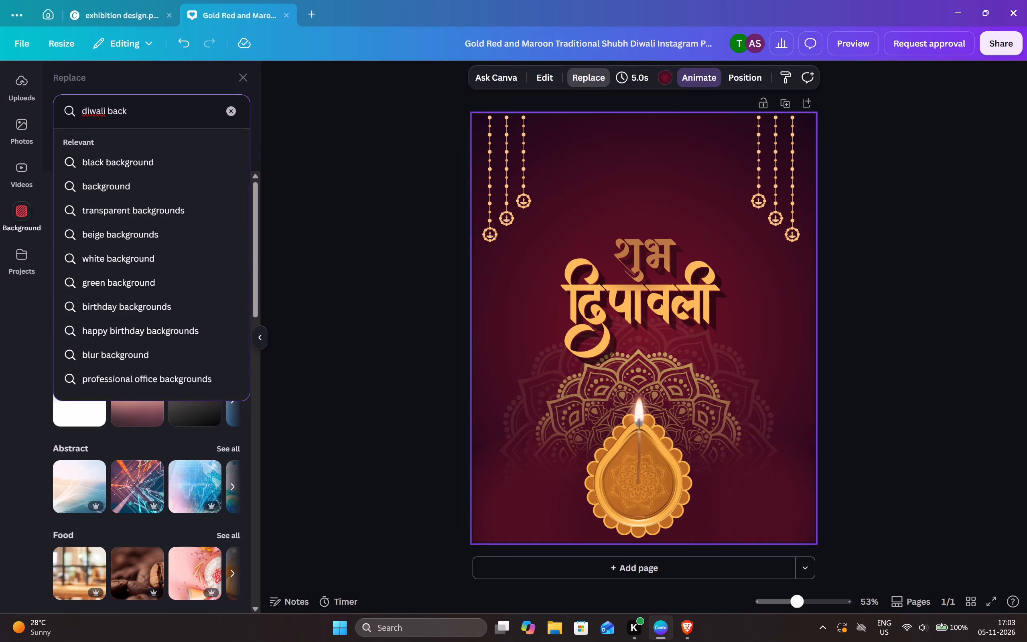
{"action": "type", "text": "ground"}
{"action": "key", "text": "Return"}
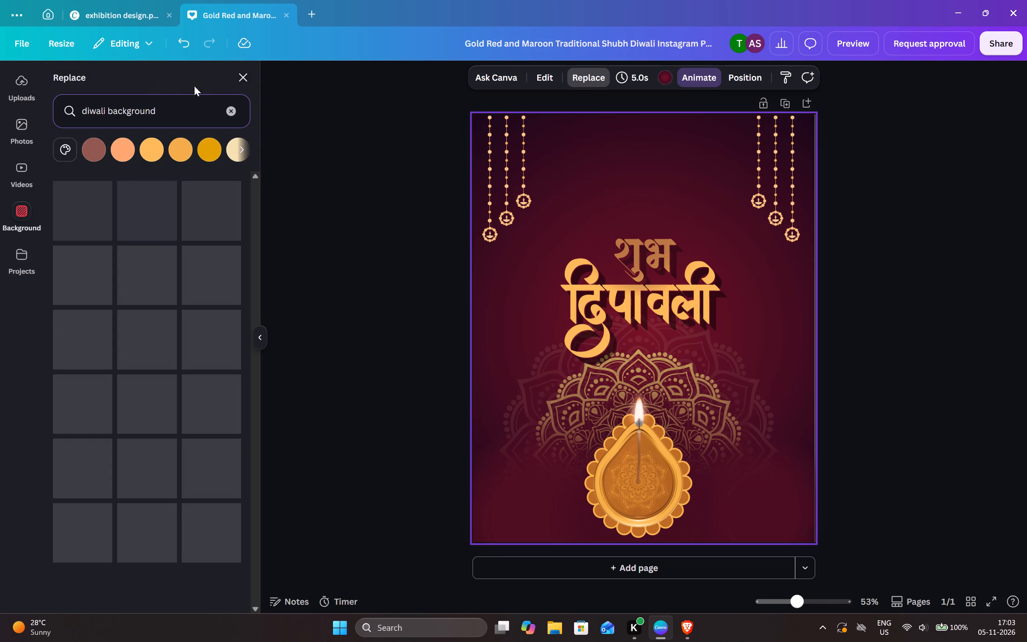
{"action": "left_click", "coordinate": [186, 106]}
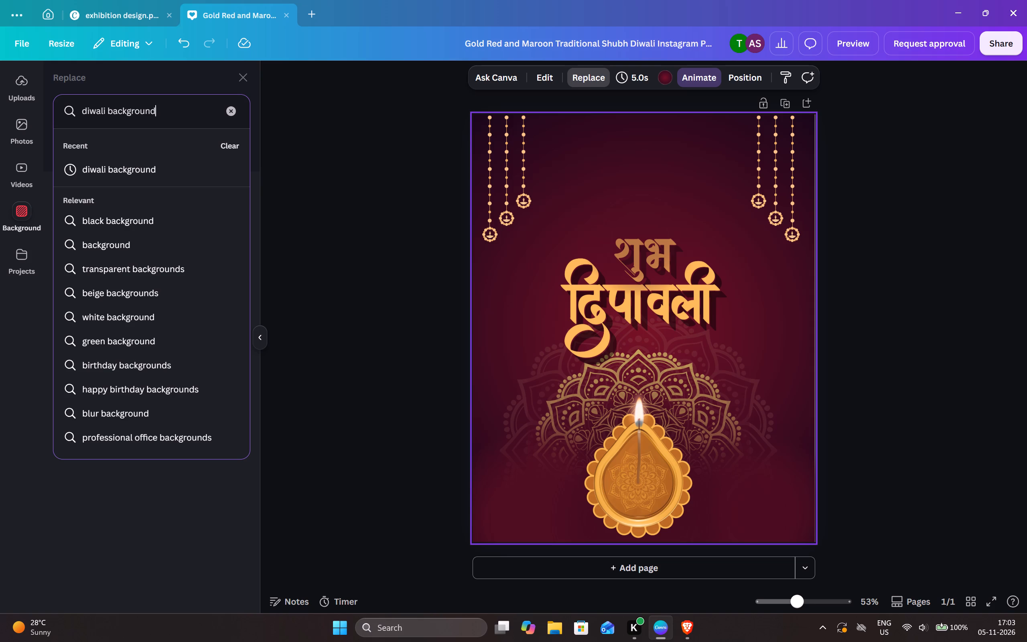
Move the square maroon fade overlay off the शुभ title down over the diya's lower half, extending past the page's bottom edge.
{"action": "left_click", "coordinate": [630, 254]}
{"action": "left_click_drag", "start_coordinate": [647, 257], "coordinate": [656, 215]}
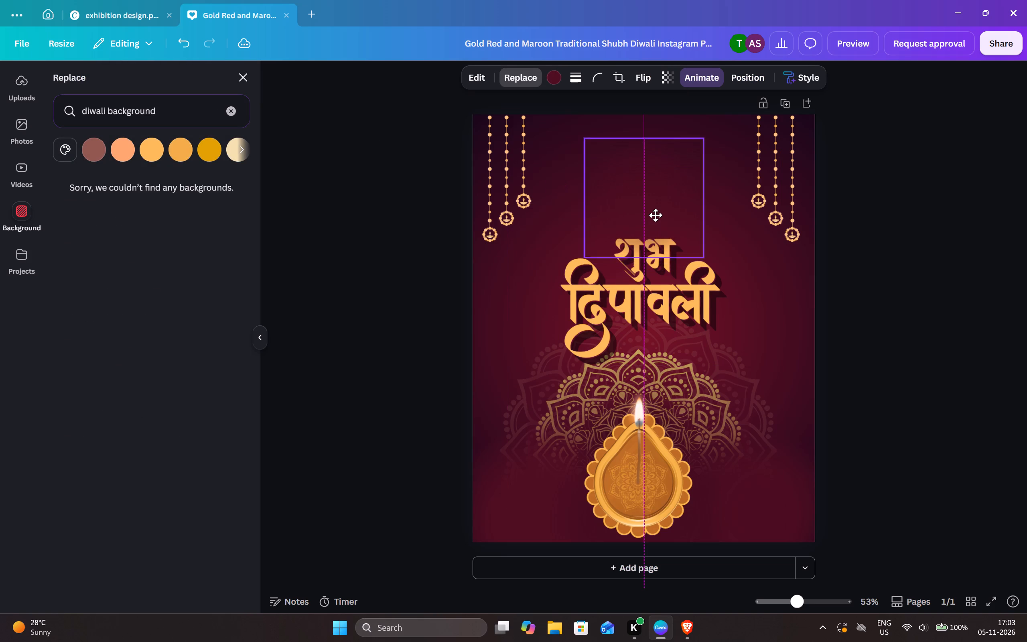
{"action": "left_click_drag", "start_coordinate": [656, 215], "coordinate": [650, 490]}
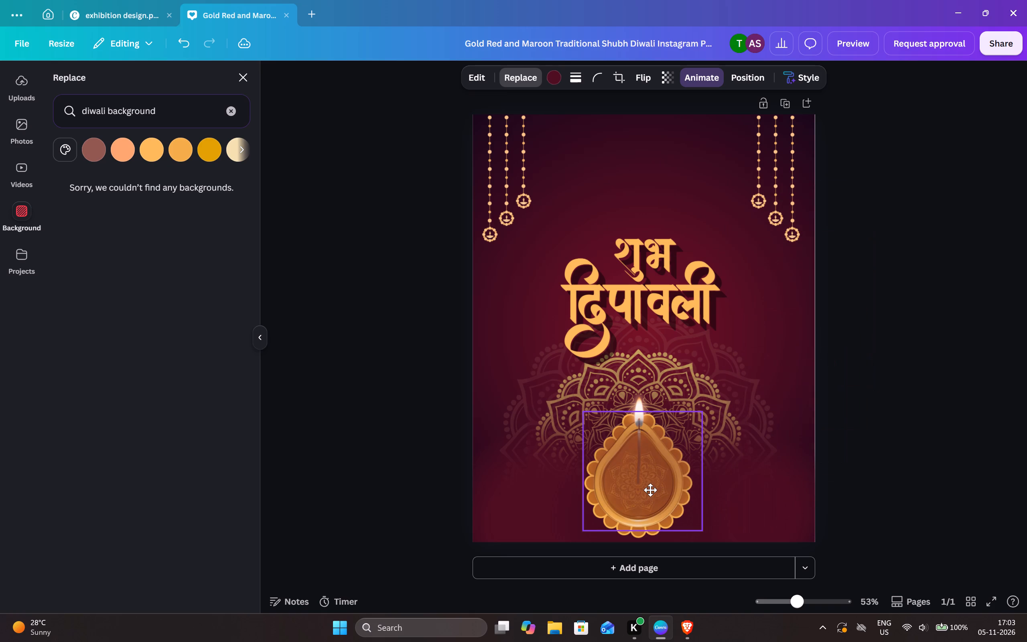
{"action": "left_click_drag", "start_coordinate": [650, 490], "coordinate": [645, 537]}
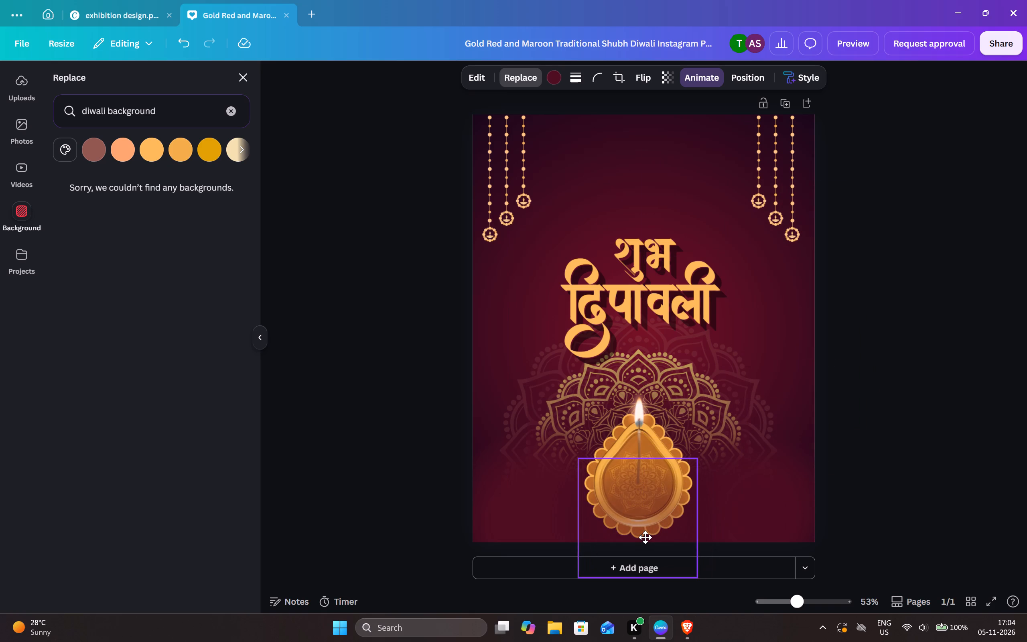
{"action": "left_click_drag", "start_coordinate": [645, 537], "coordinate": [645, 544]}
{"action": "left_click", "coordinate": [901, 424]}
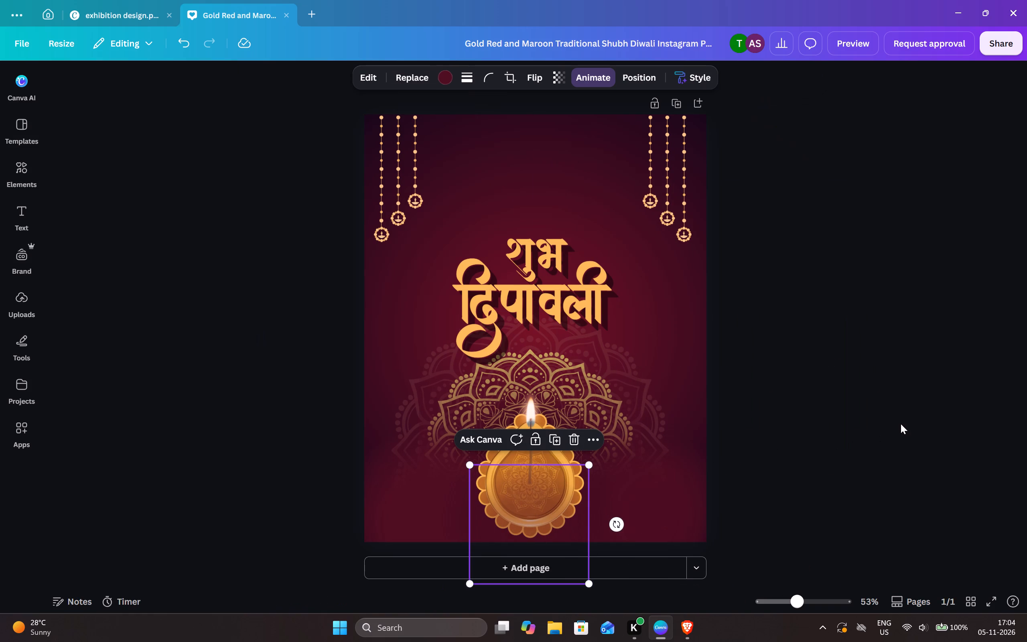
{"action": "left_click", "coordinate": [901, 424]}
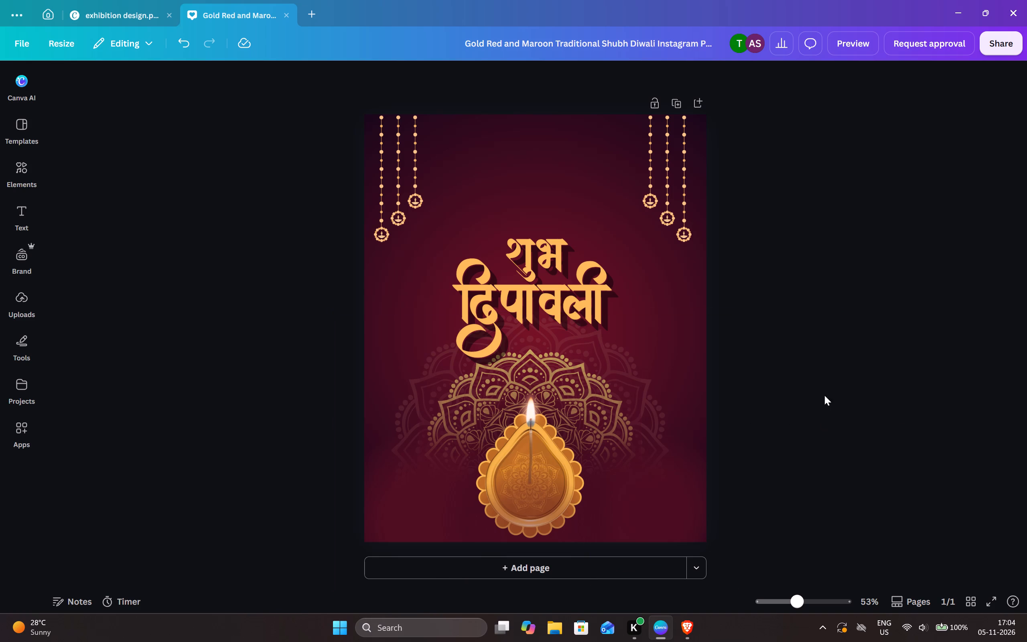
Lower the grouped diya and mandala artwork slightly, keeping it horizontally centred with the diya's base at the page's bottom edge.
{"action": "left_click_drag", "start_coordinate": [619, 396], "coordinate": [620, 412]}
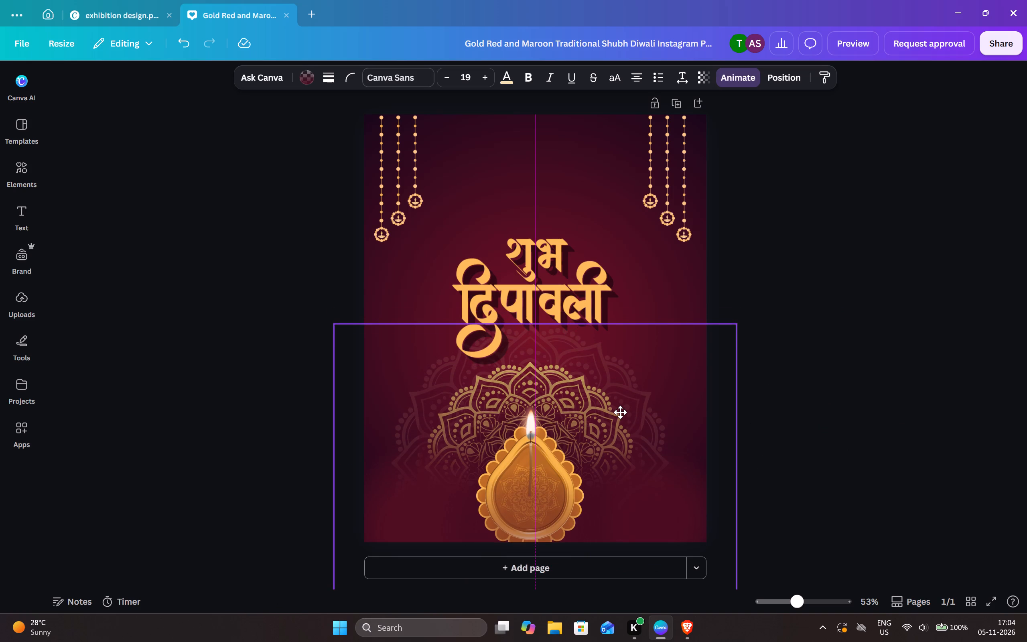
{"action": "left_click_drag", "start_coordinate": [620, 412], "coordinate": [620, 439]}
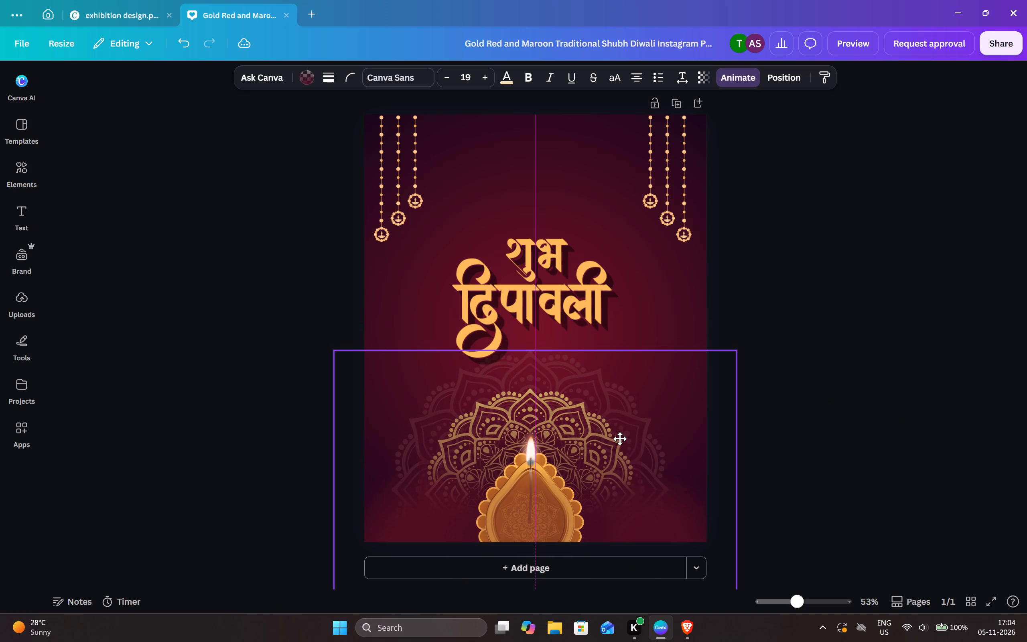
{"action": "left_click_drag", "start_coordinate": [620, 439], "coordinate": [623, 403]}
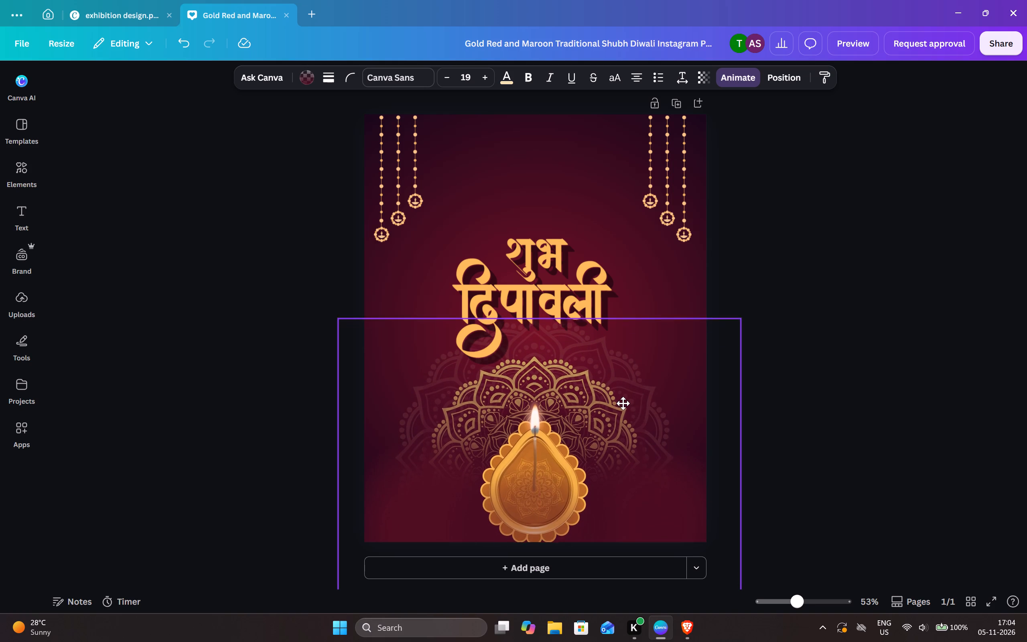
{"action": "left_click_drag", "start_coordinate": [623, 403], "coordinate": [622, 414]}
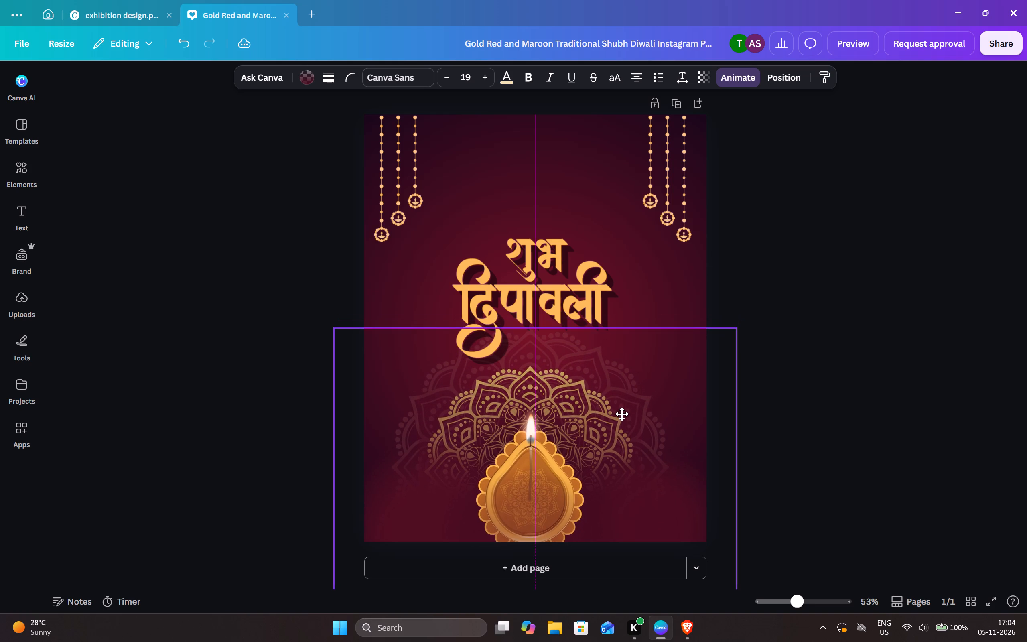
{"action": "left_click_drag", "start_coordinate": [622, 414], "coordinate": [622, 415]}
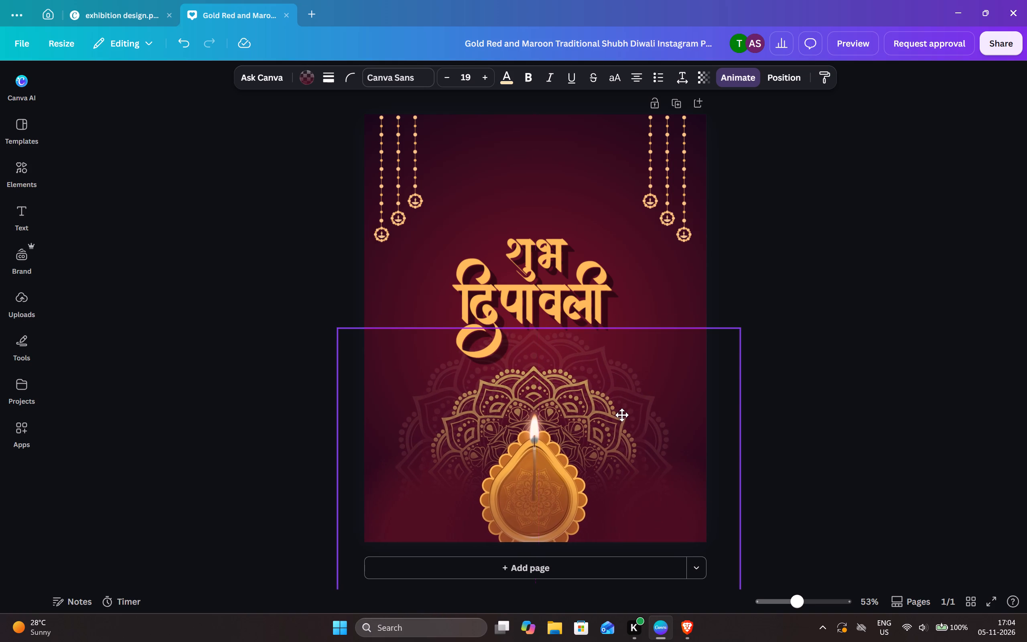
{"action": "left_click_drag", "start_coordinate": [622, 415], "coordinate": [621, 415]}
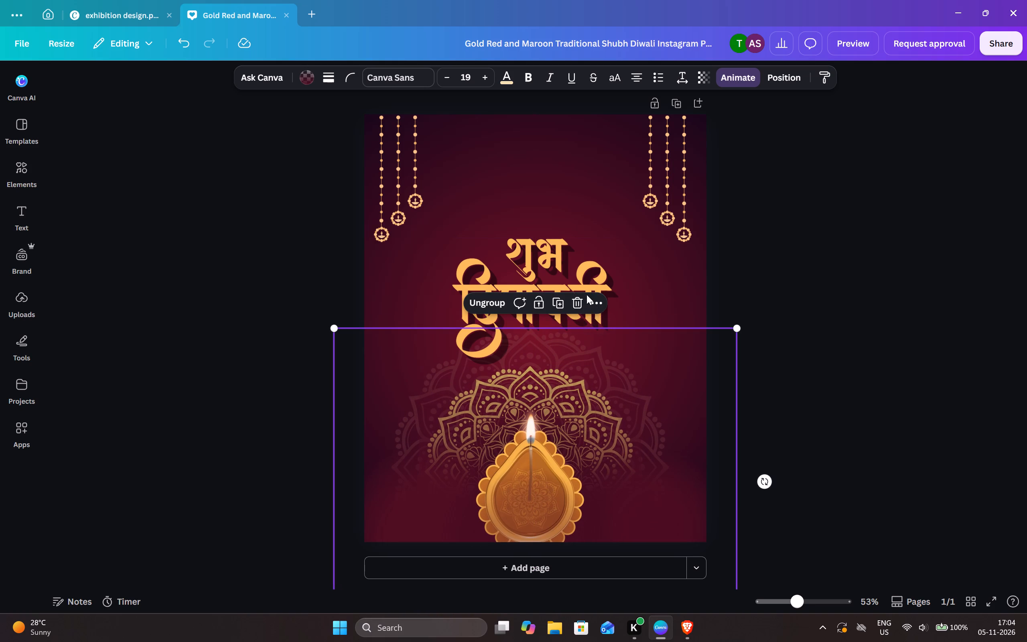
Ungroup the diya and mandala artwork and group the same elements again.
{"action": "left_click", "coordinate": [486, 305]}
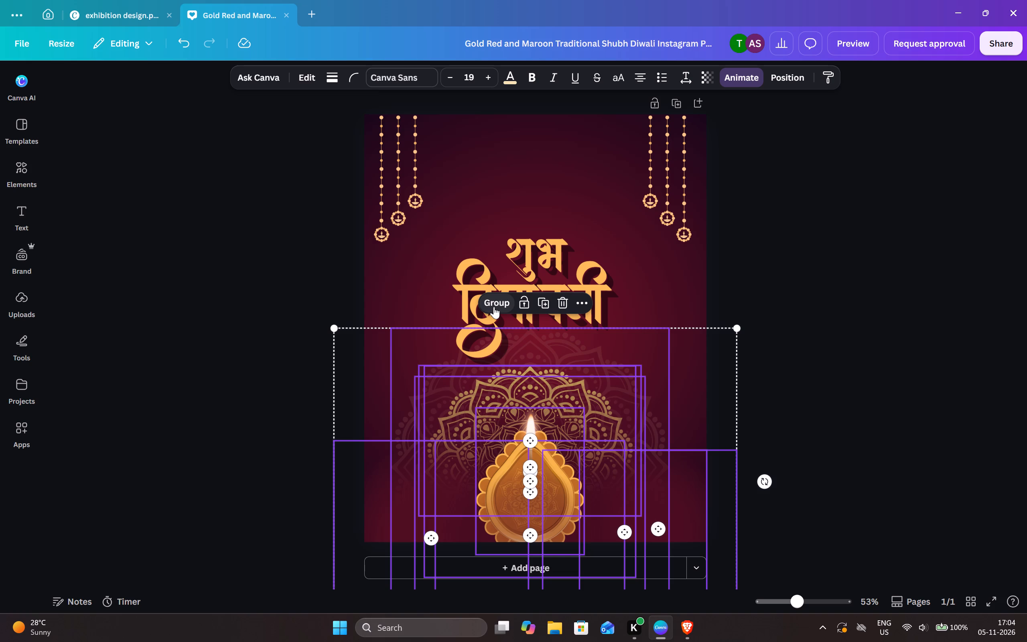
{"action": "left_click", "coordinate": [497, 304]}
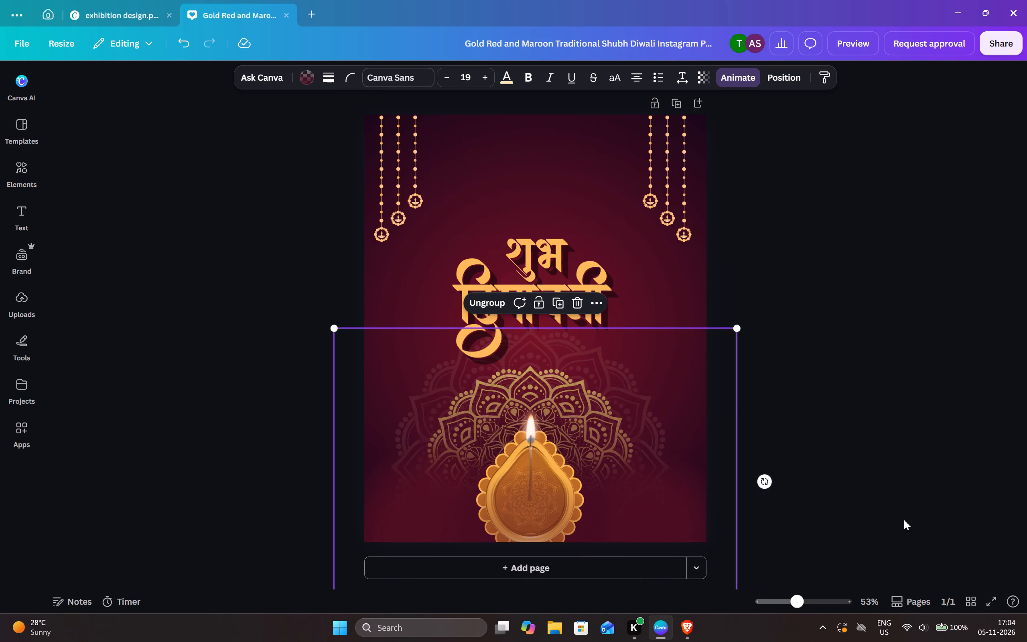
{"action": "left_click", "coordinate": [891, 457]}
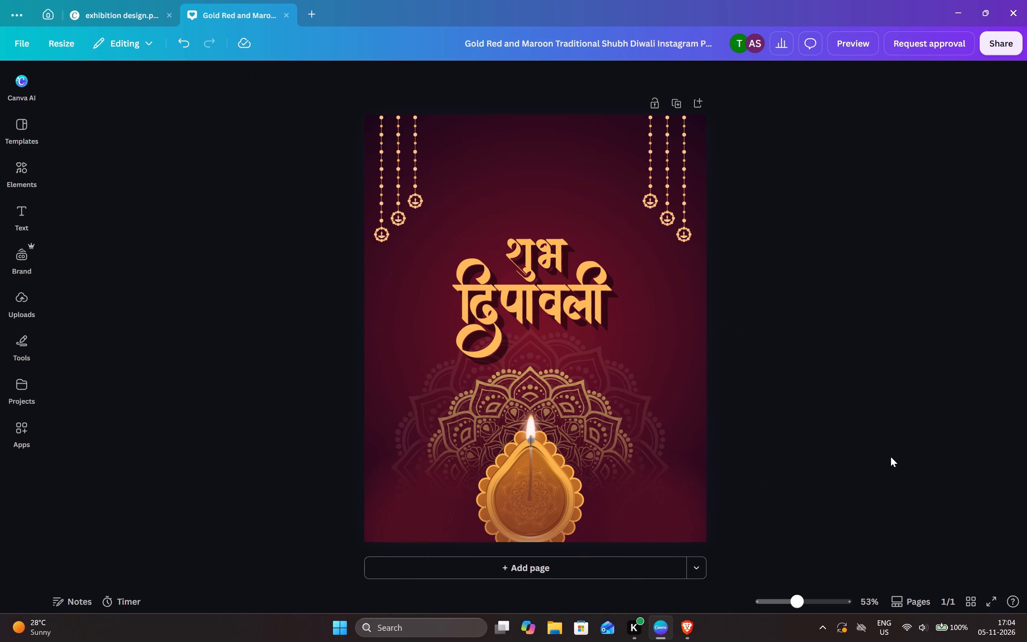
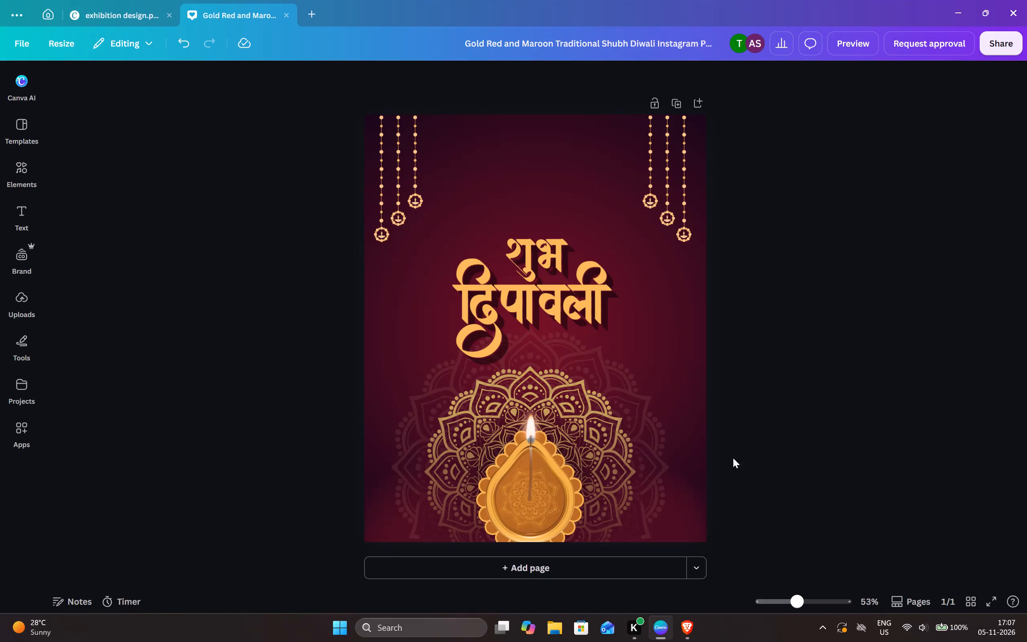
Raise the grouped diya and mandala artwork until the diya's whole base sits just above the page's bottom edge.
{"action": "left_click_drag", "start_coordinate": [547, 475], "coordinate": [549, 456]}
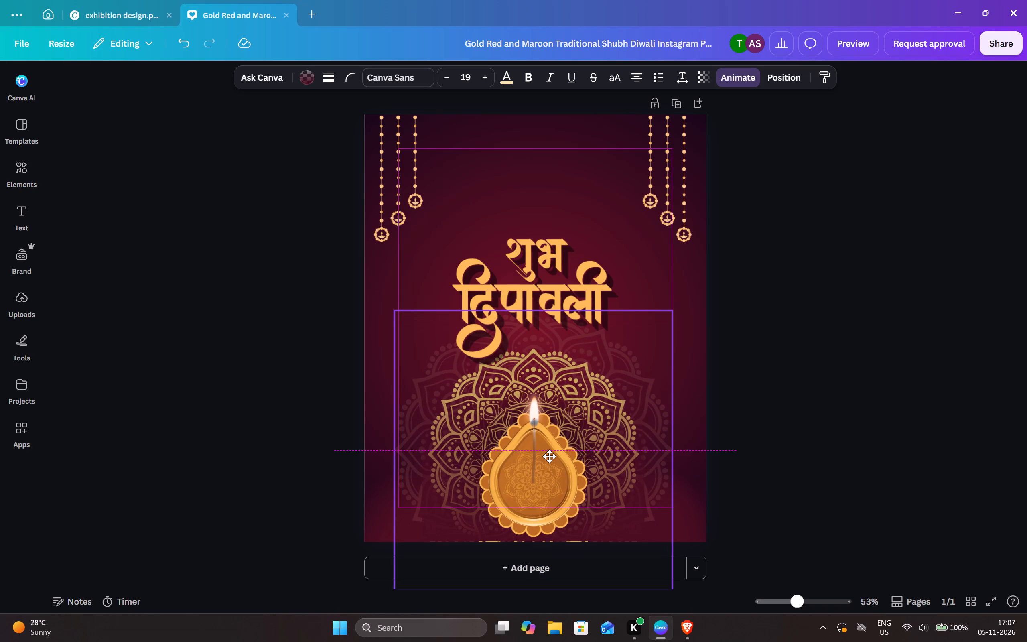
{"action": "left_click_drag", "start_coordinate": [549, 456], "coordinate": [549, 451]}
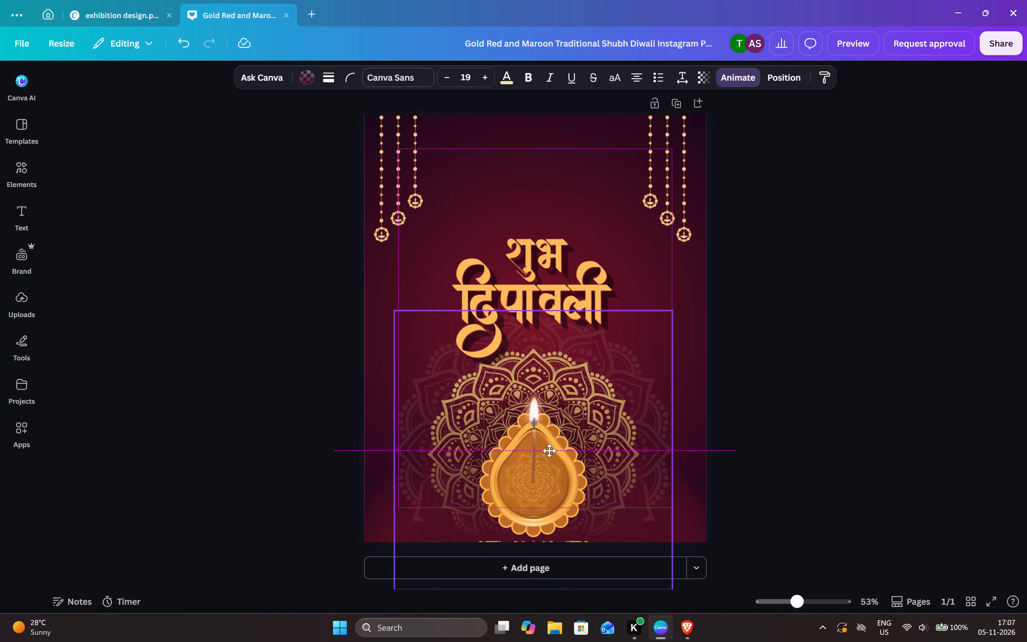
{"action": "left_click_drag", "start_coordinate": [549, 451], "coordinate": [549, 455]}
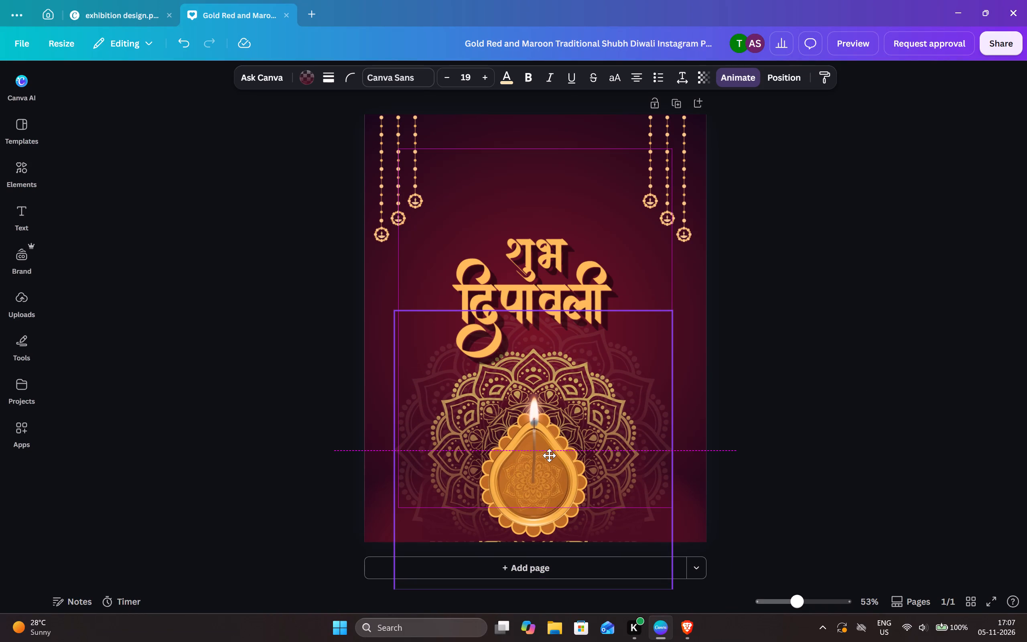
{"action": "left_click_drag", "start_coordinate": [549, 455], "coordinate": [549, 454]}
{"action": "left_click", "coordinate": [854, 418]}
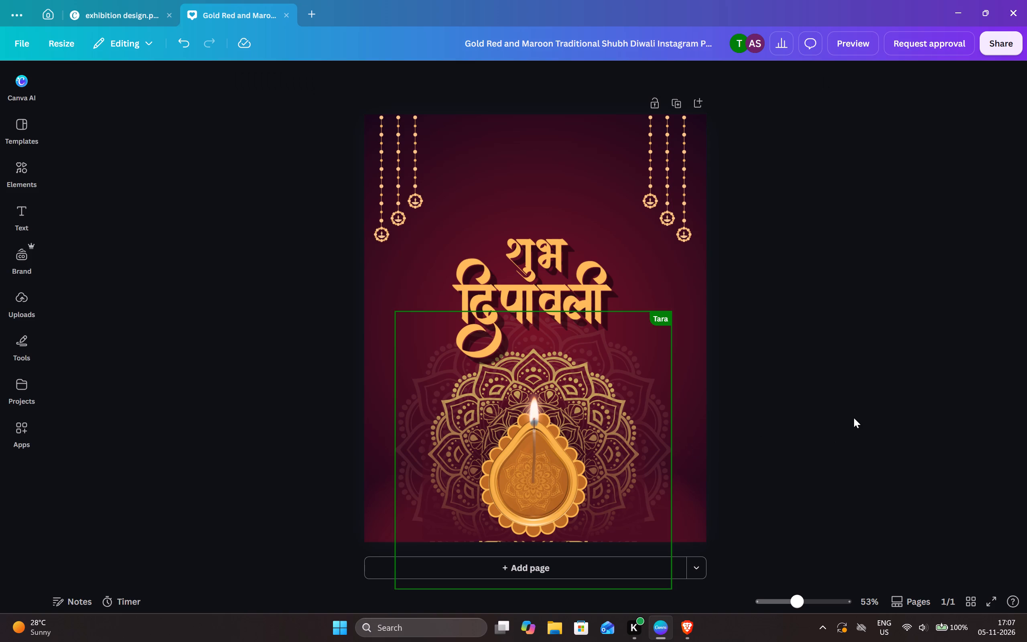
{"action": "left_click", "coordinate": [793, 354]}
Show the layers of the diya group and move its maroon gradient fade down slightly, past the page's bottom edge.
{"action": "left_click", "coordinate": [583, 407]}
{"action": "left_click", "coordinate": [592, 286]}
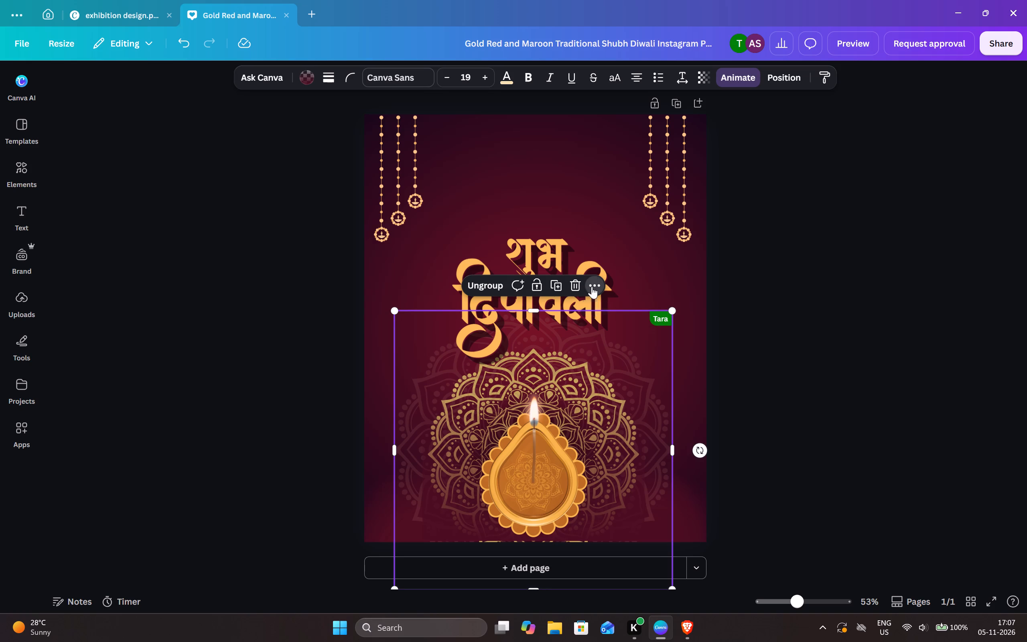
{"action": "left_click", "coordinate": [675, 422]}
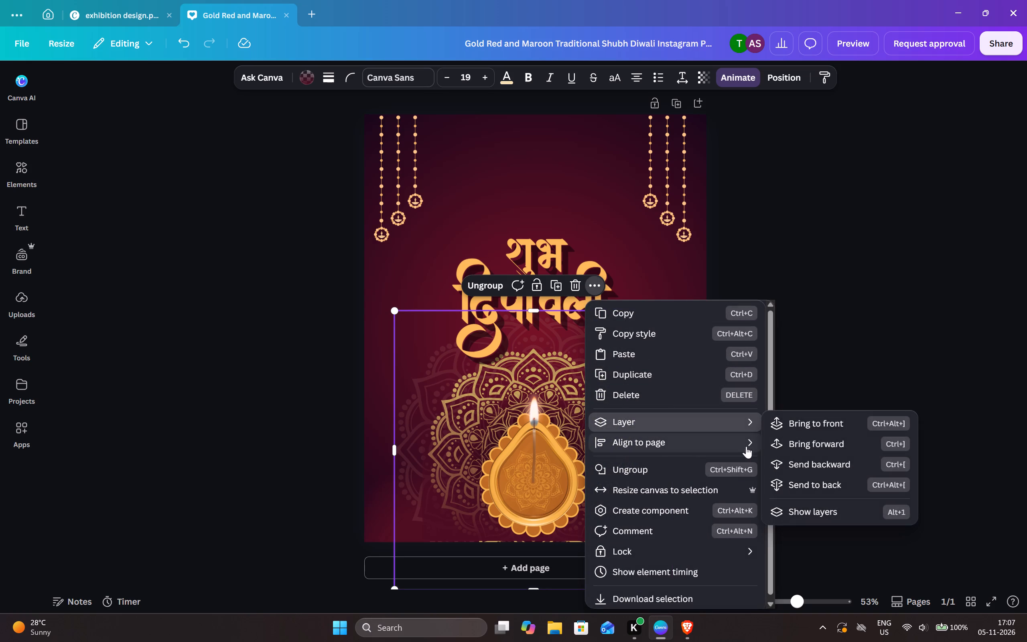
{"action": "left_click", "coordinate": [806, 511]}
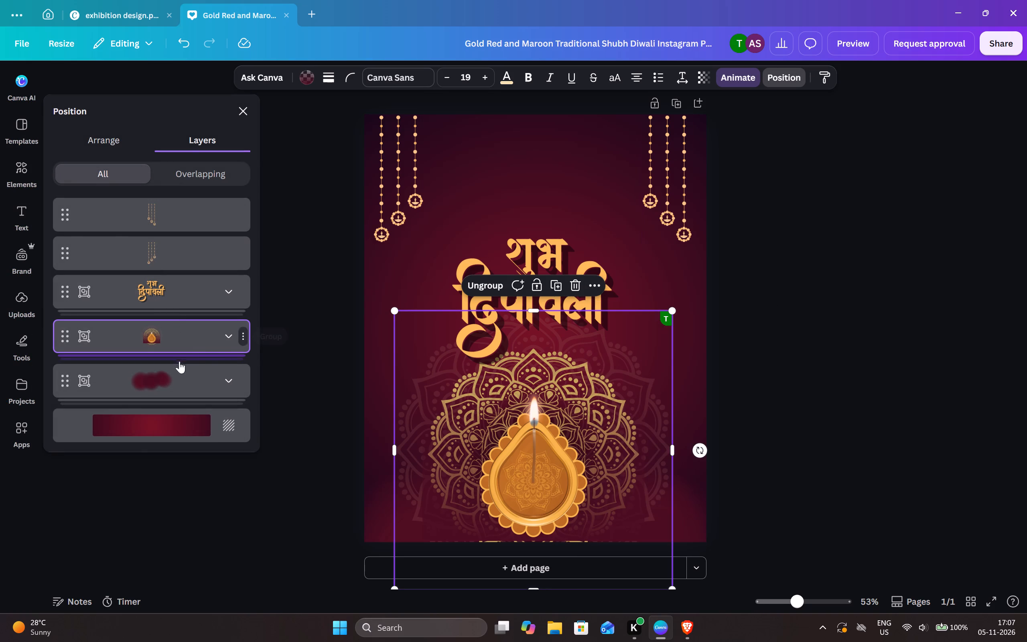
{"action": "left_click", "coordinate": [231, 341]}
{"action": "left_click", "coordinate": [190, 412]}
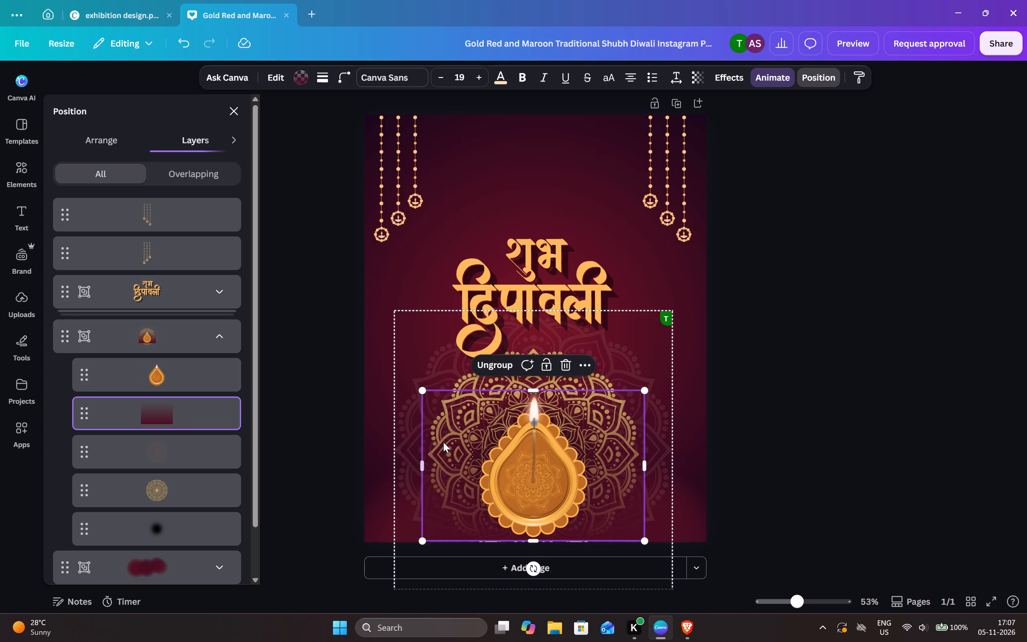
{"action": "left_click_drag", "start_coordinate": [443, 442], "coordinate": [445, 450]}
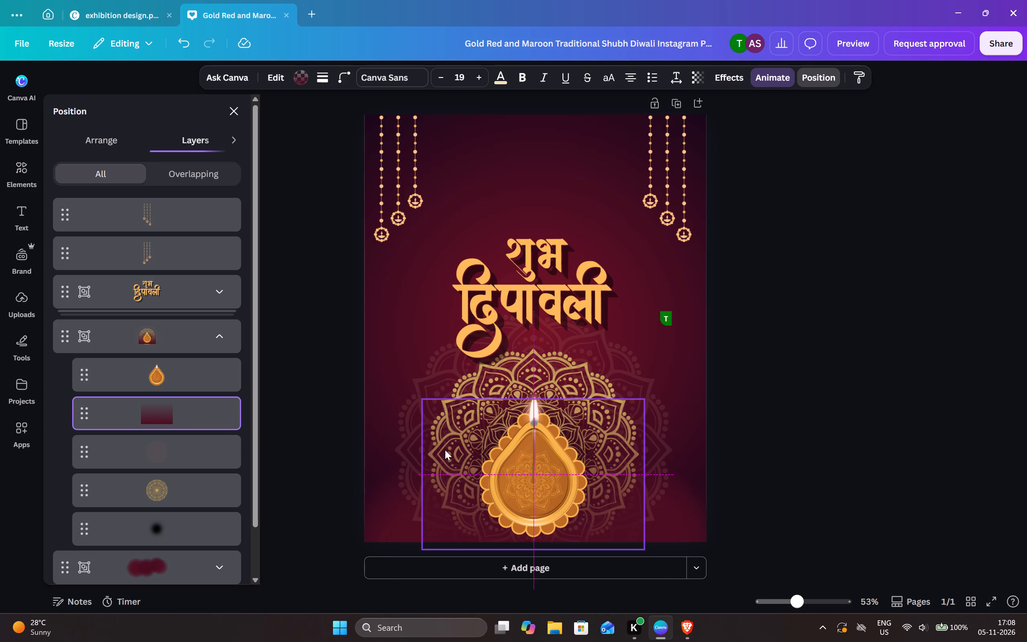
{"action": "left_click", "coordinate": [761, 382]}
{"action": "left_click", "coordinate": [772, 377]}
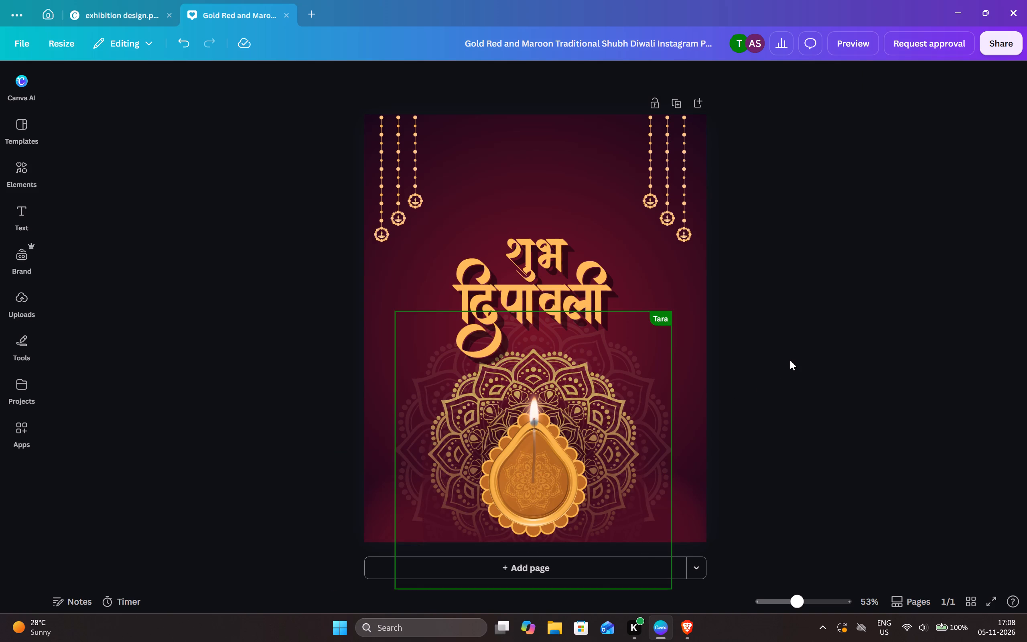
{"action": "left_click", "coordinate": [790, 360]}
{"action": "left_click", "coordinate": [814, 340]}
Enlarge the शुभ दिपावली title slightly and centre it horizontally, its top just below the hanging ornaments.
{"action": "left_click", "coordinate": [573, 284]}
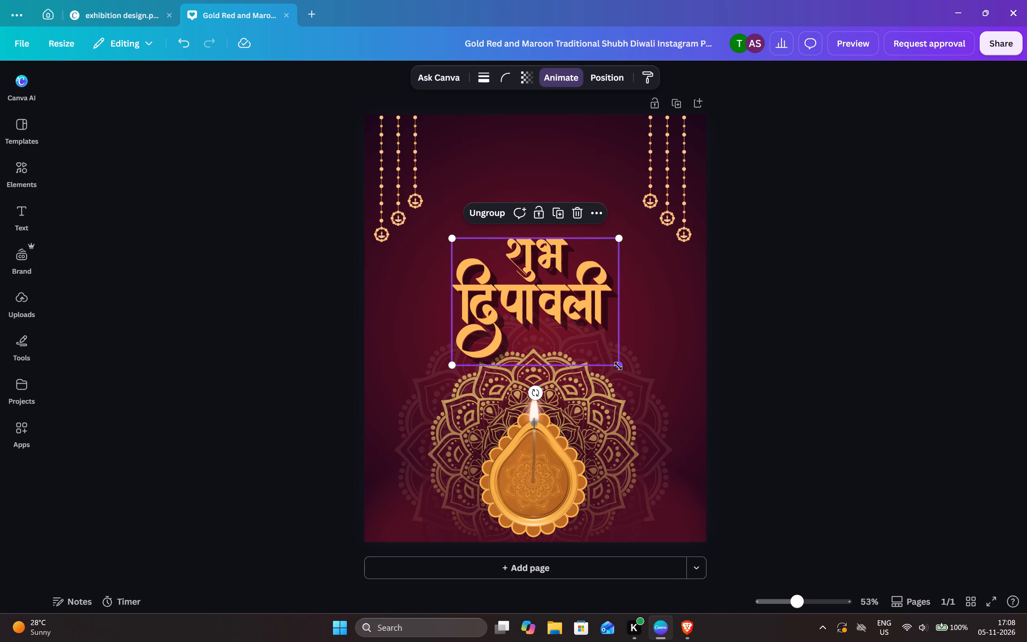
{"action": "left_click_drag", "start_coordinate": [618, 366], "coordinate": [644, 376]}
{"action": "left_click_drag", "start_coordinate": [575, 302], "coordinate": [564, 307]}
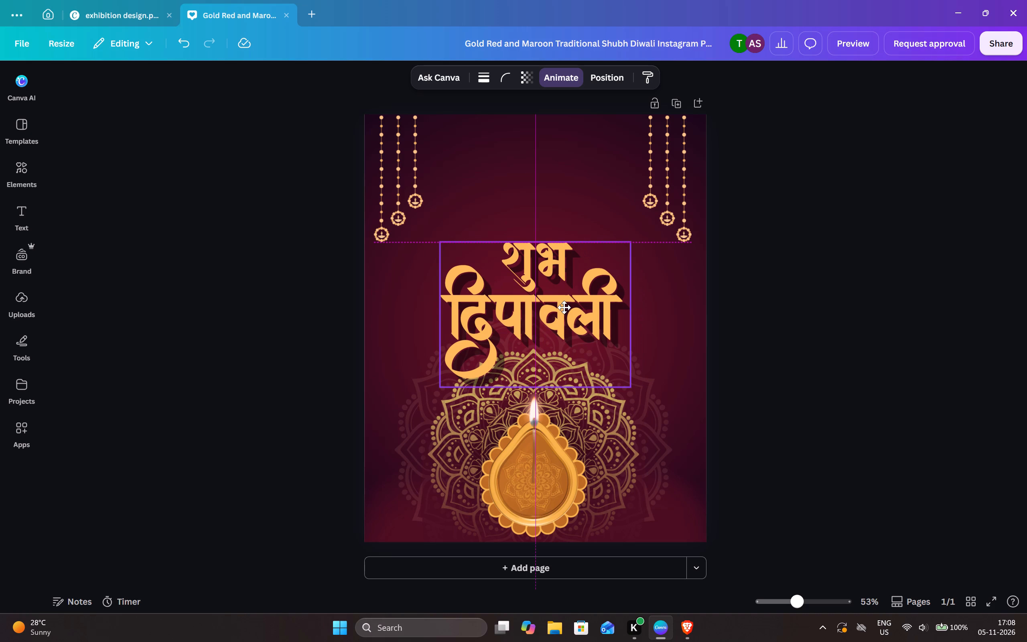
{"action": "left_click_drag", "start_coordinate": [564, 307], "coordinate": [564, 306]}
{"action": "left_click", "coordinate": [844, 375]}
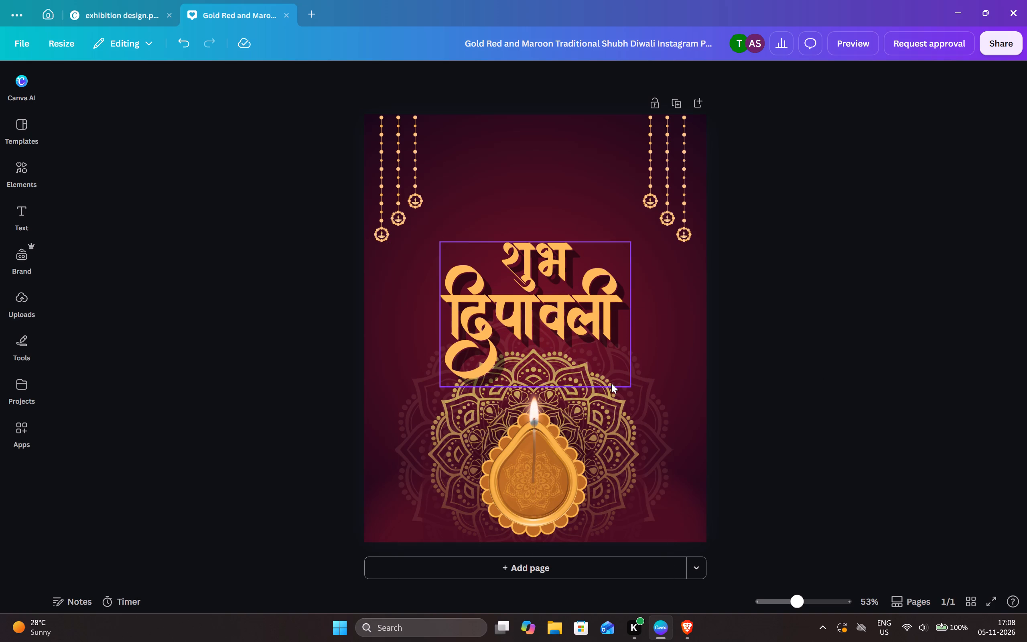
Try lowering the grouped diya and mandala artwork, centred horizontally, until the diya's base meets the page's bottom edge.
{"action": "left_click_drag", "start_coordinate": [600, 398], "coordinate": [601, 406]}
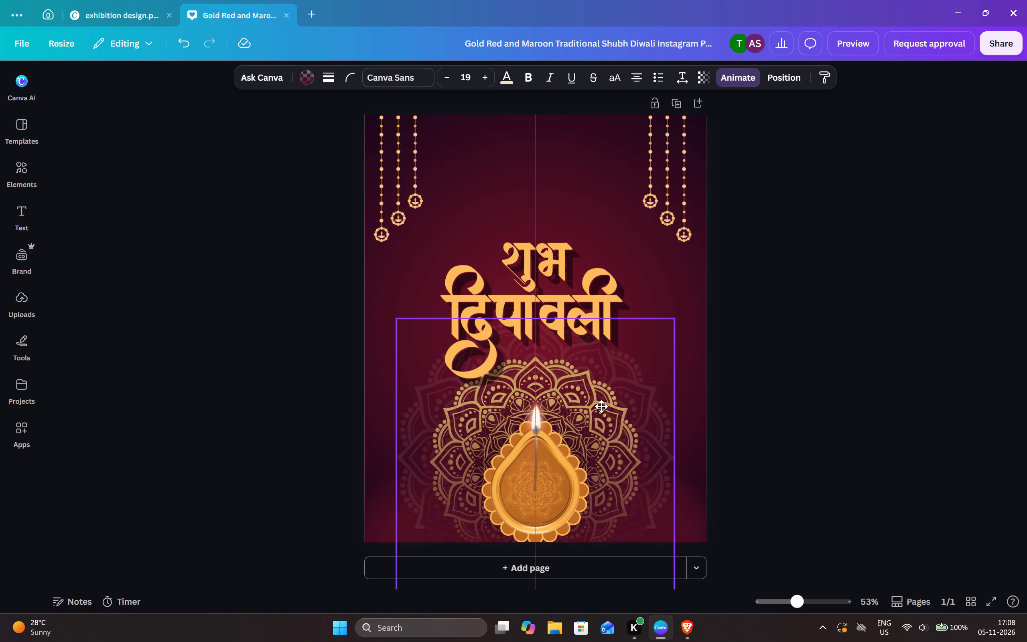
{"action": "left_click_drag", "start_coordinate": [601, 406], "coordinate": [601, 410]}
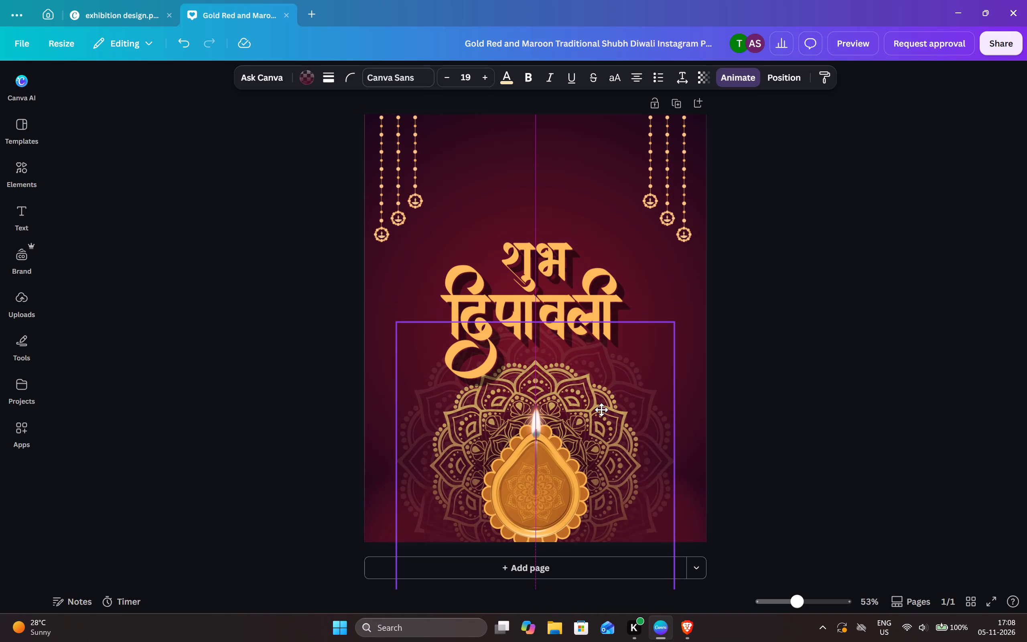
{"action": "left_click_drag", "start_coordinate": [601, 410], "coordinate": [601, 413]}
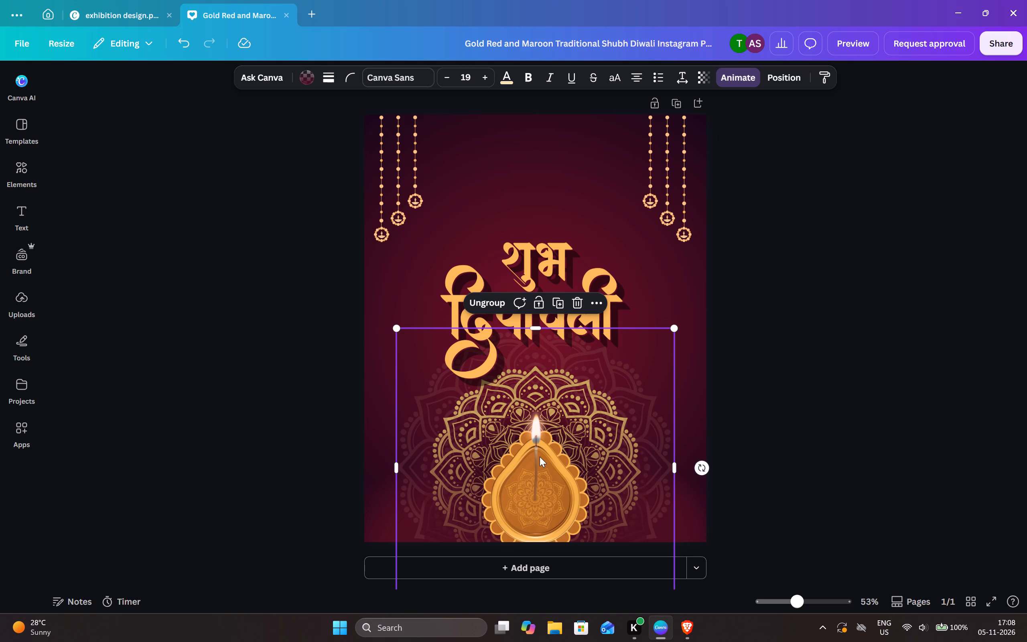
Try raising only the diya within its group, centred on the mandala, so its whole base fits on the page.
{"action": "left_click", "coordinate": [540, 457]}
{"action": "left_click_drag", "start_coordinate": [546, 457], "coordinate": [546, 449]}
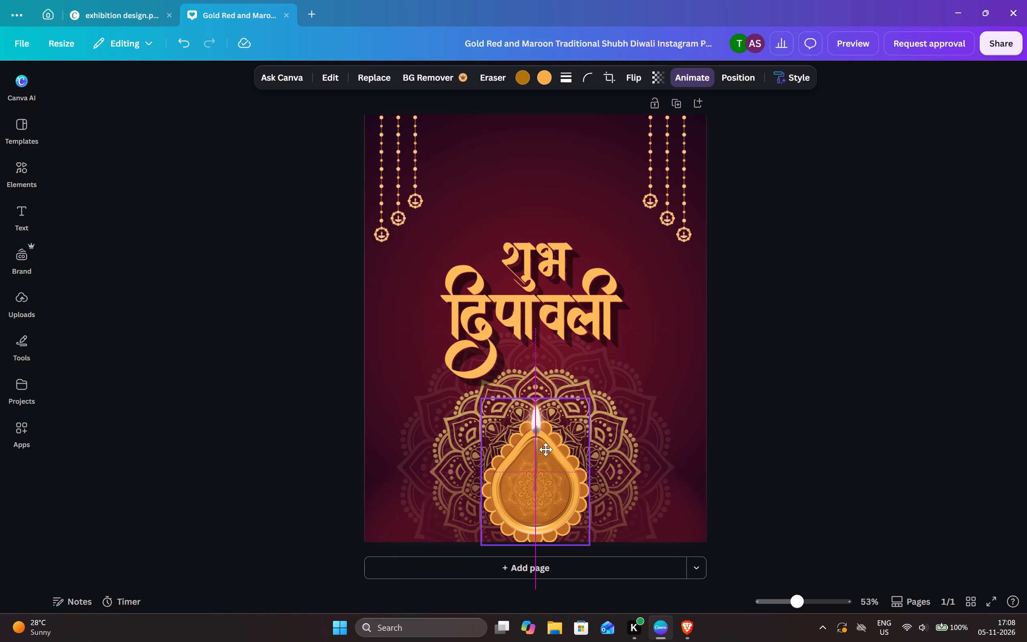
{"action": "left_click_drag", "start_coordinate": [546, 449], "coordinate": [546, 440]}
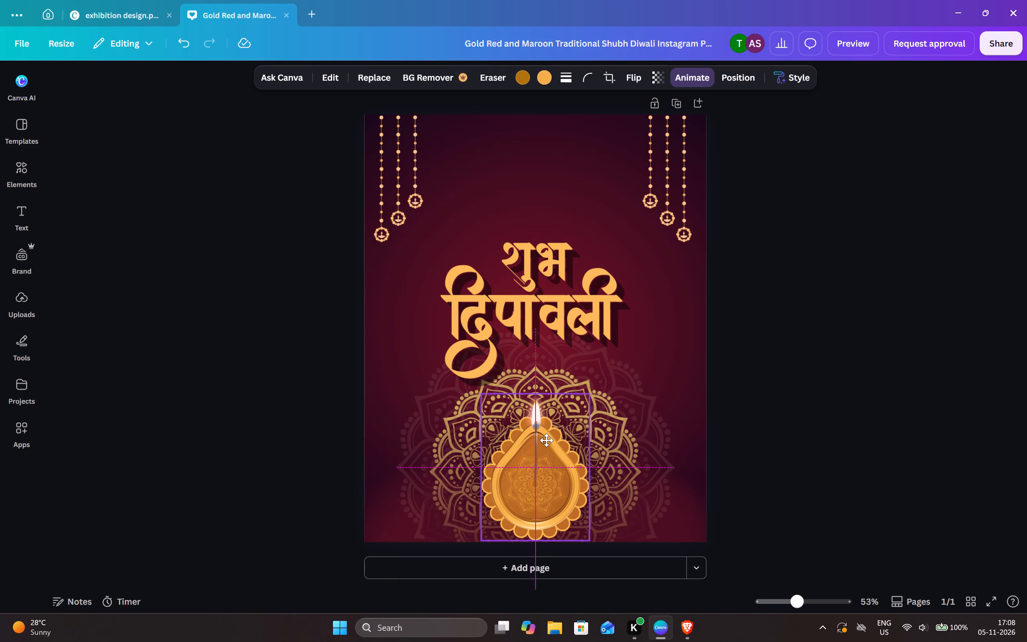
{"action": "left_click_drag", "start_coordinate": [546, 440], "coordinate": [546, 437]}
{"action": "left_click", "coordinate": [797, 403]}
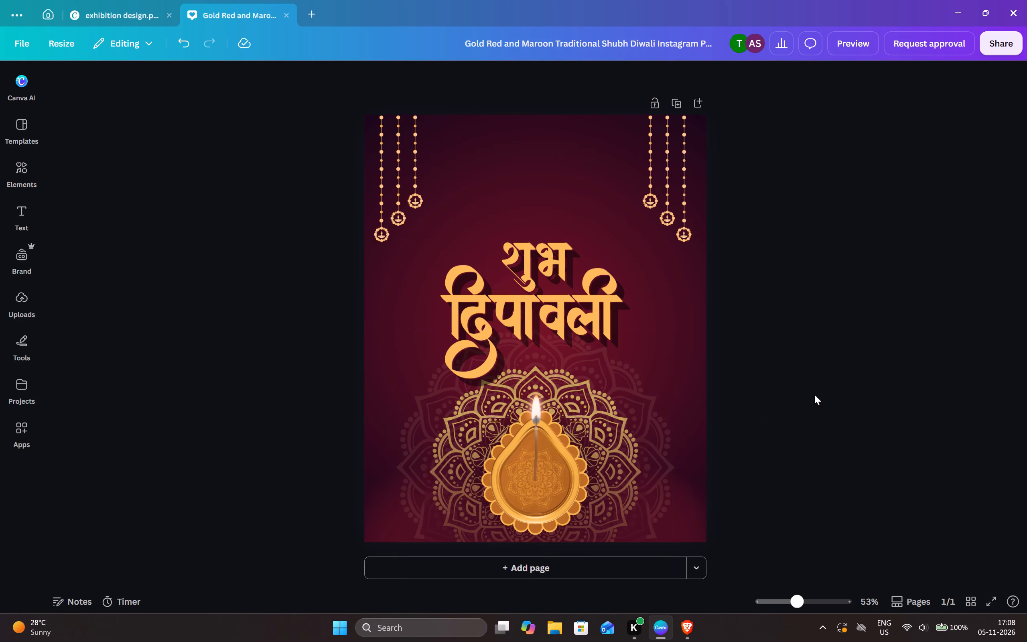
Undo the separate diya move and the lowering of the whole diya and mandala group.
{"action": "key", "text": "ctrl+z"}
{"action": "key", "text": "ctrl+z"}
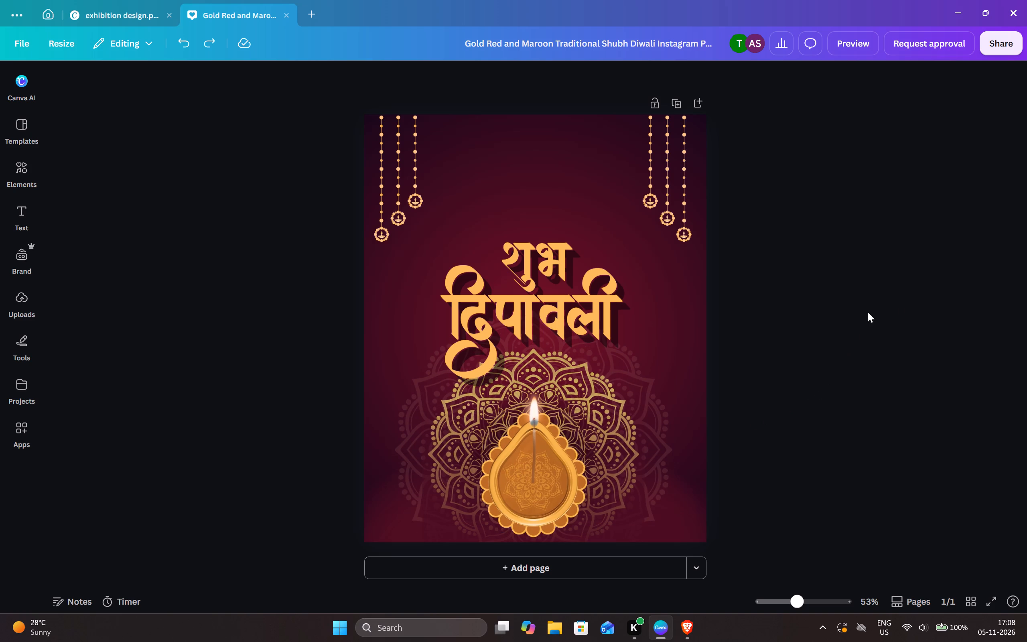
Fade the gold mandala layer inside the diya group by lowering its transparency value to slightly below 79.
{"action": "left_click", "coordinate": [570, 396]}
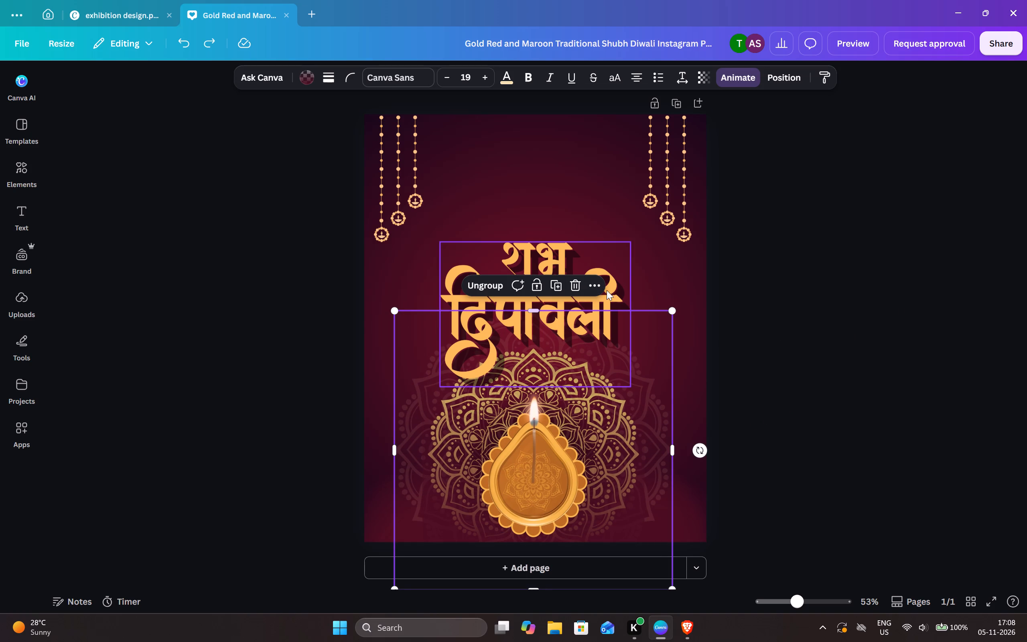
{"action": "left_click", "coordinate": [594, 288]}
{"action": "left_click", "coordinate": [685, 421]}
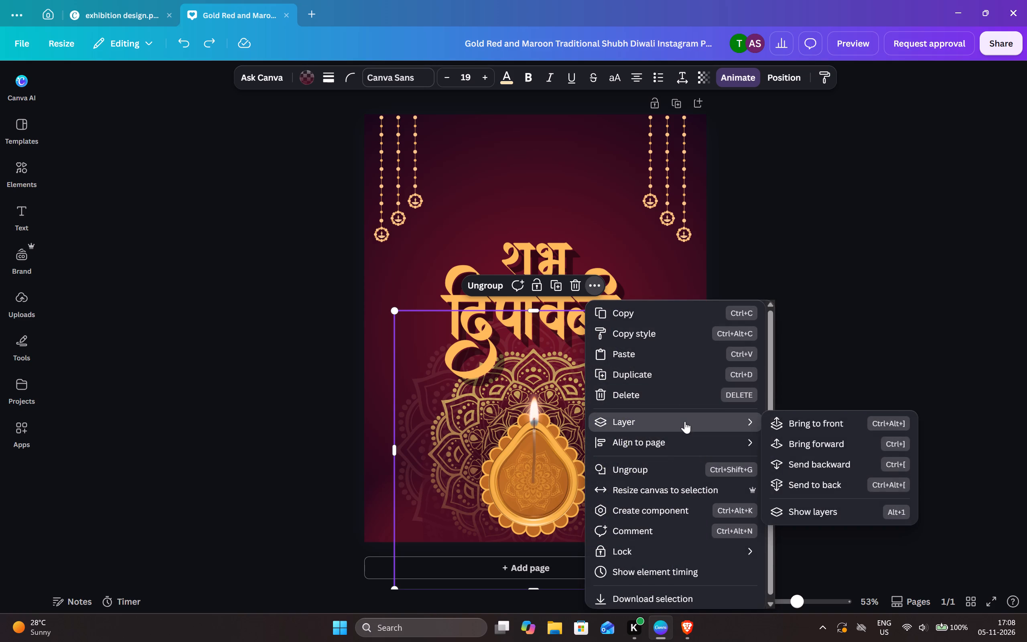
{"action": "left_click", "coordinate": [817, 512]}
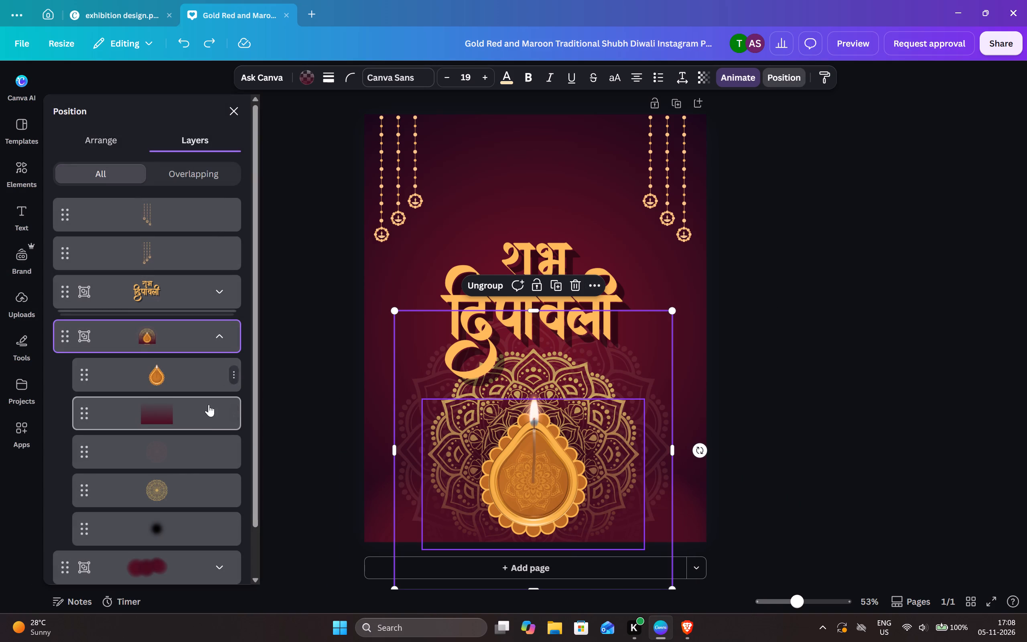
{"action": "left_click", "coordinate": [182, 483]}
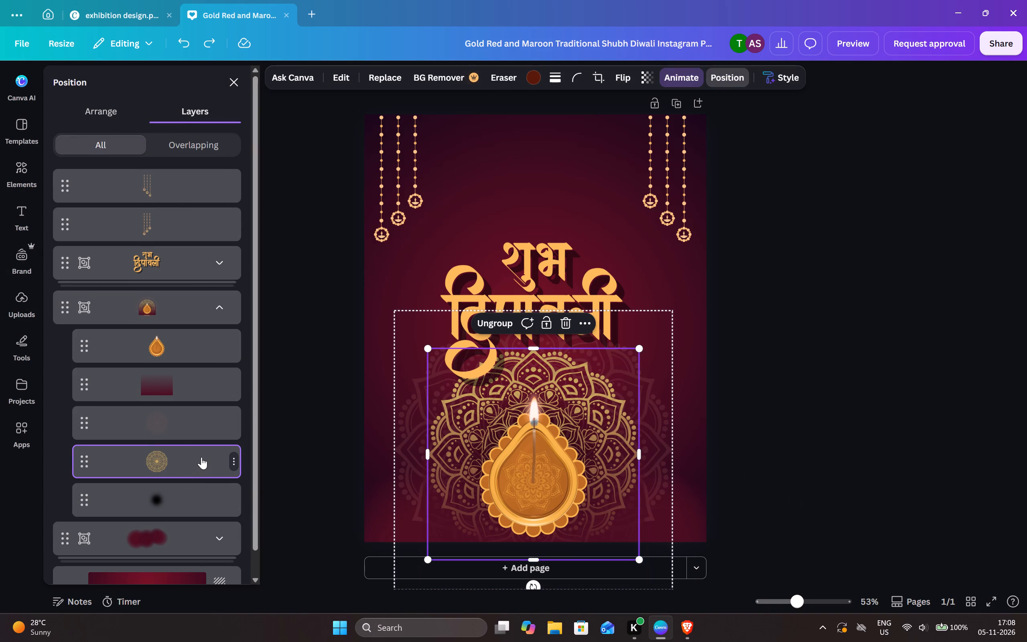
{"action": "left_click", "coordinate": [201, 457]}
{"action": "left_click", "coordinate": [649, 79]}
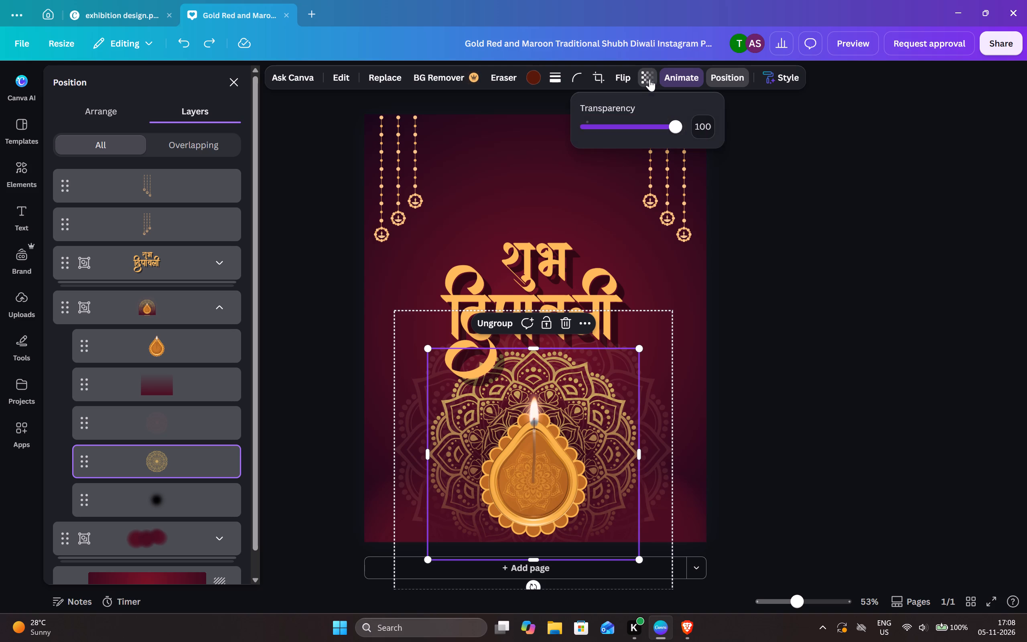
{"action": "left_click_drag", "start_coordinate": [679, 134], "coordinate": [668, 139]}
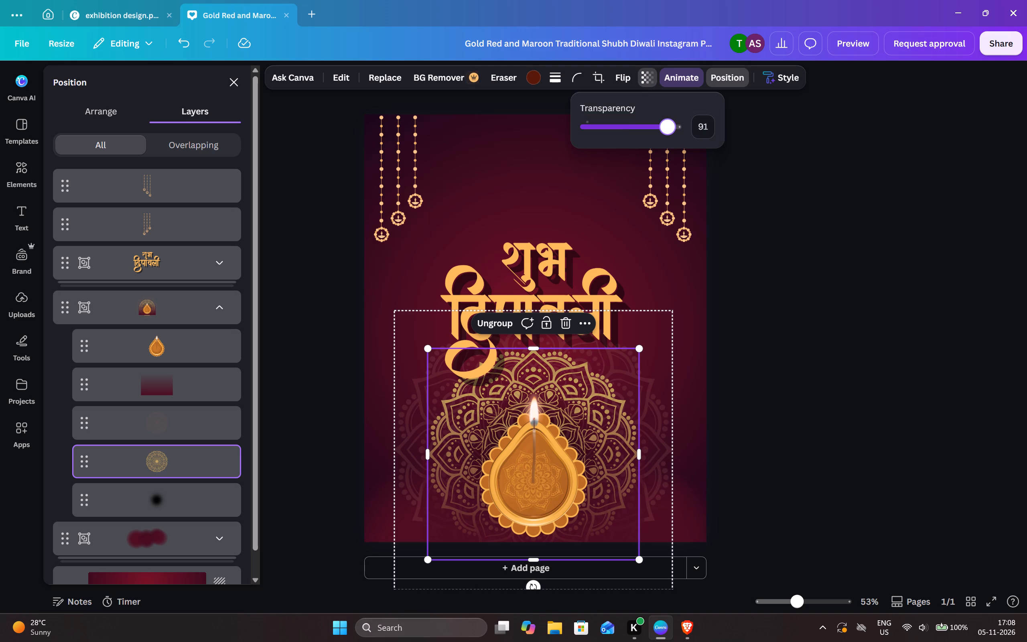
{"action": "left_click_drag", "start_coordinate": [668, 139], "coordinate": [660, 145]}
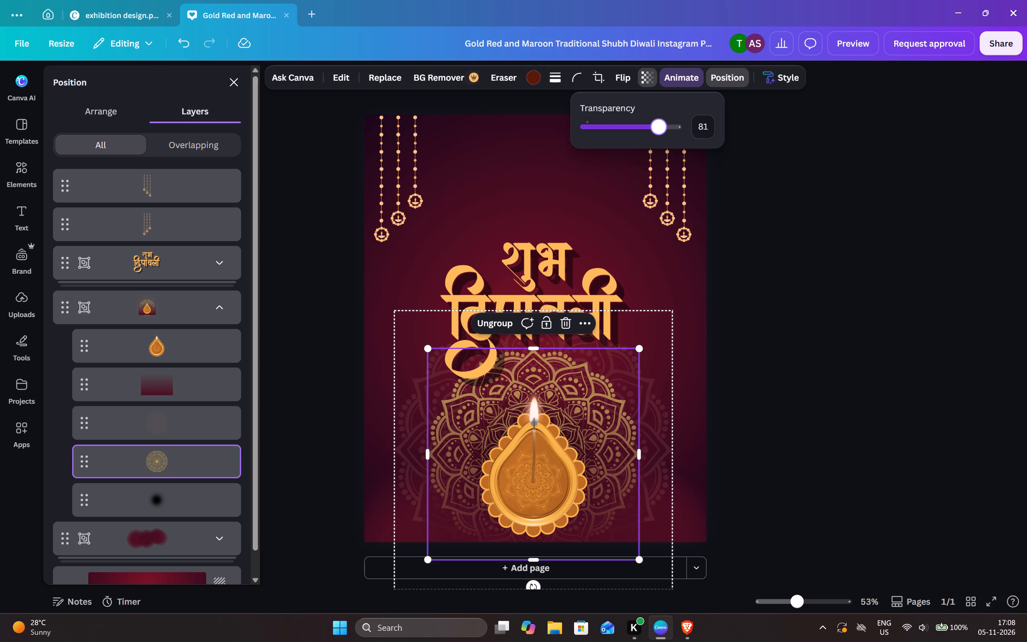
{"action": "left_click_drag", "start_coordinate": [660, 145], "coordinate": [658, 147]}
{"action": "left_click_drag", "start_coordinate": [658, 147], "coordinate": [654, 152]}
{"action": "left_click", "coordinate": [790, 181]}
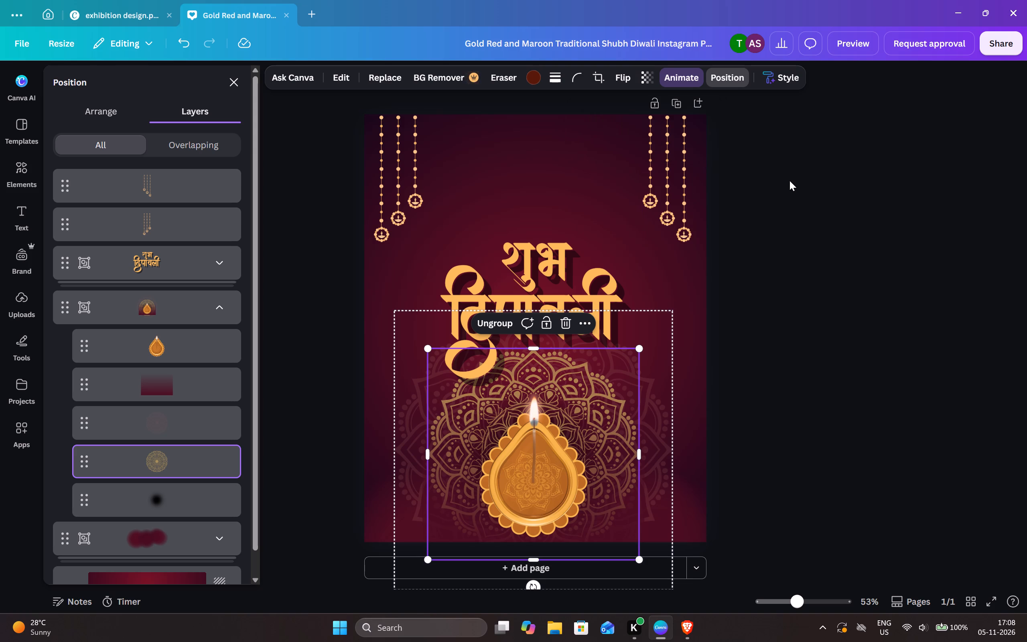
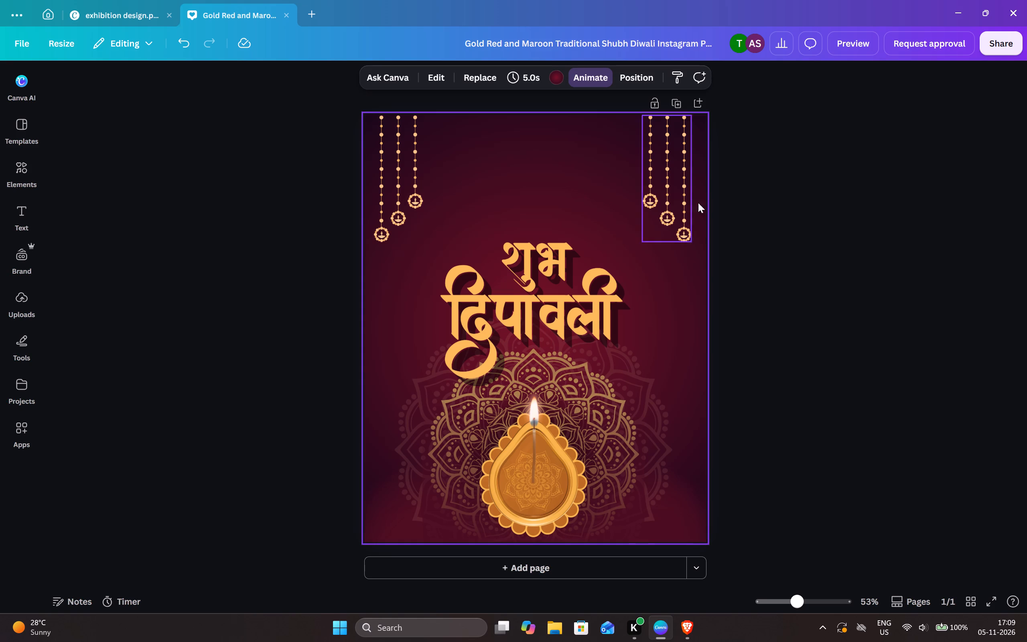
Clear the old search in the uploads and check the uploaded designs and folders for usable files.
{"action": "left_click", "coordinate": [879, 230]}
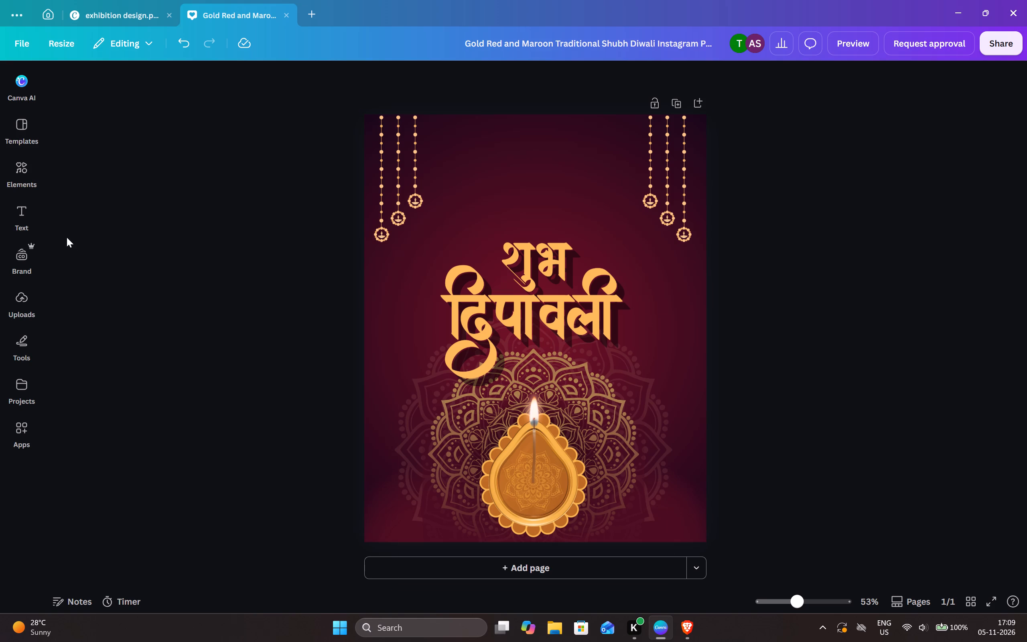
{"action": "left_click", "coordinate": [23, 184]}
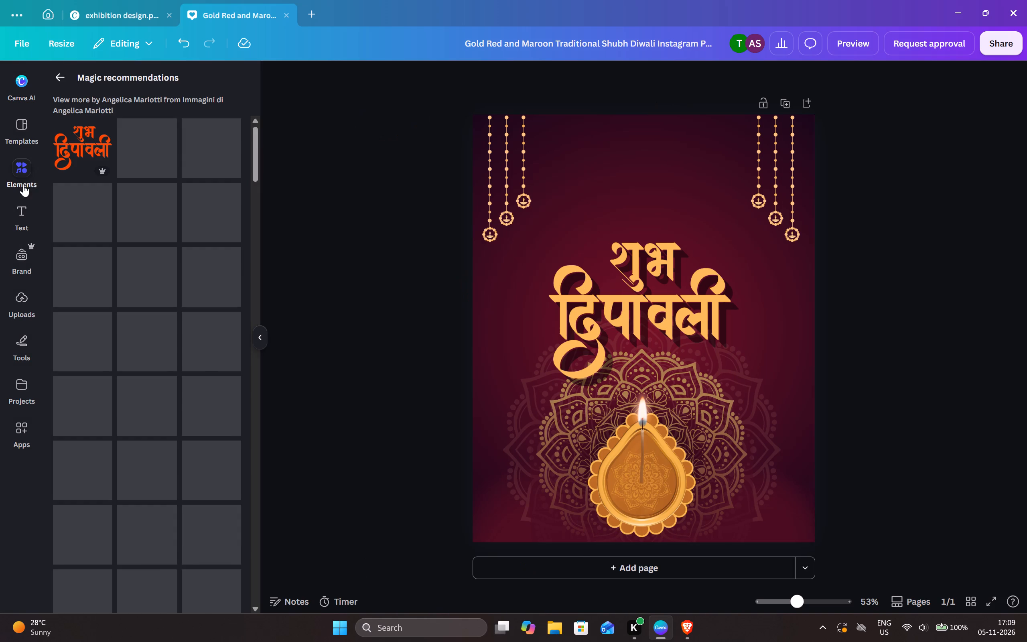
{"action": "left_click", "coordinate": [264, 342]}
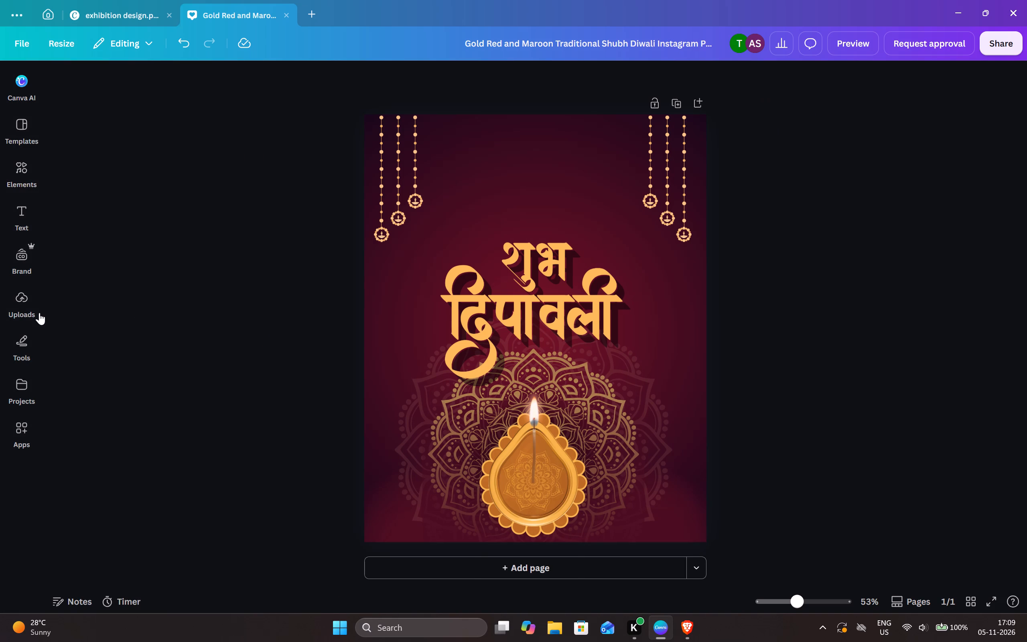
{"action": "left_click", "coordinate": [31, 313]}
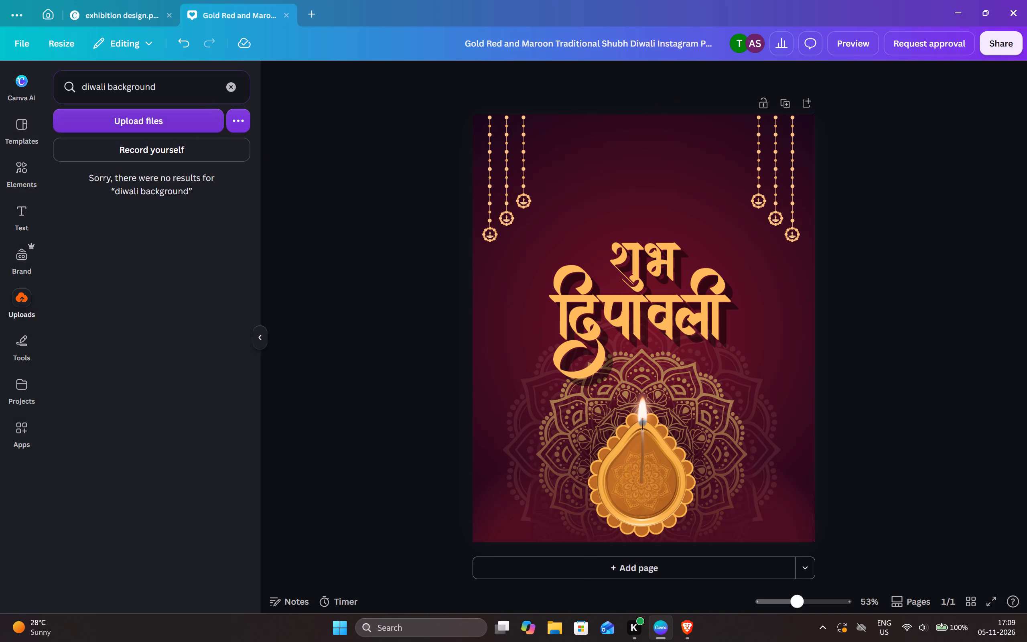
{"action": "left_click", "coordinate": [231, 87]}
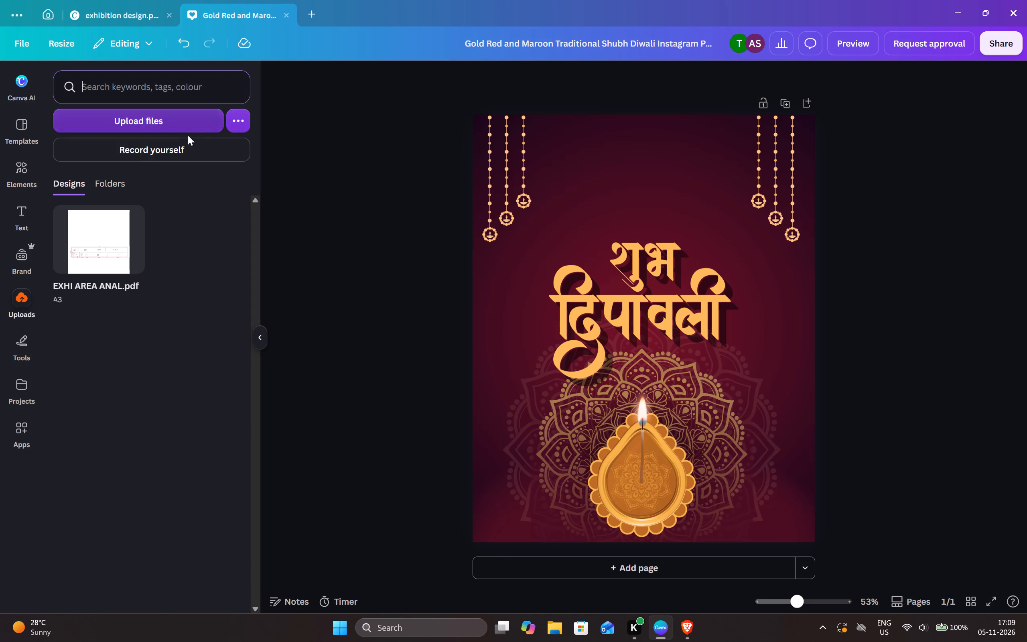
{"action": "left_click", "coordinate": [119, 181]}
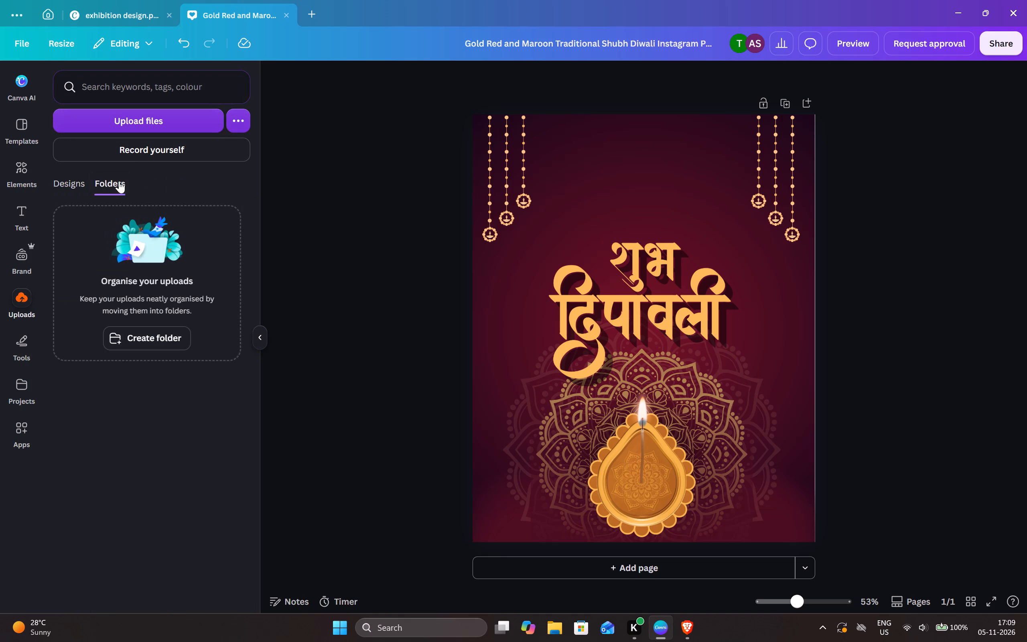
{"action": "left_click", "coordinate": [69, 181]}
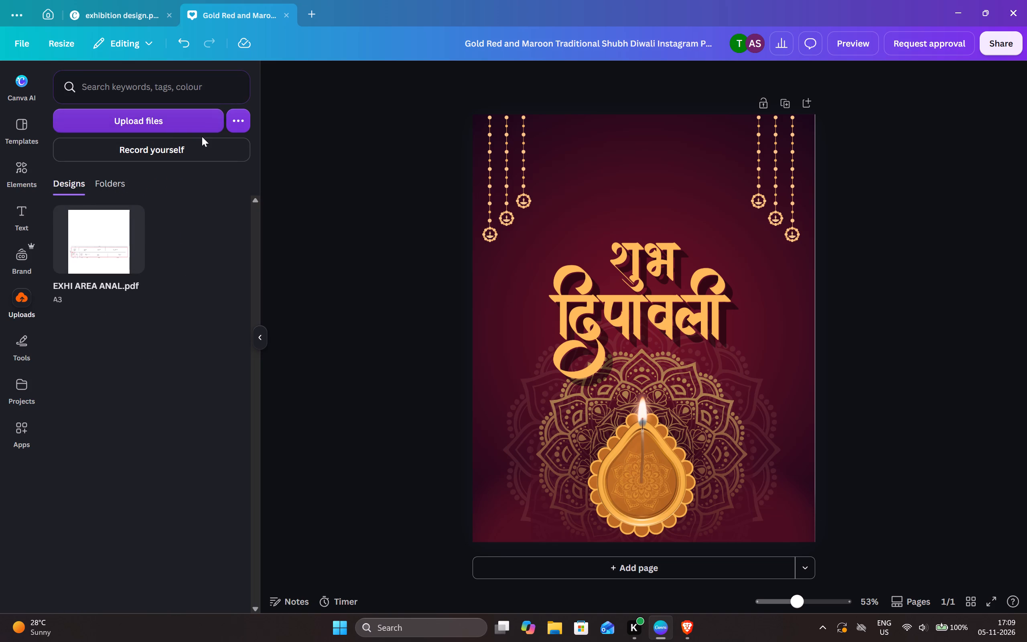
Browse the computer's Downloads folder for a file to upload, including file names starting with w.
{"action": "left_click", "coordinate": [202, 128]}
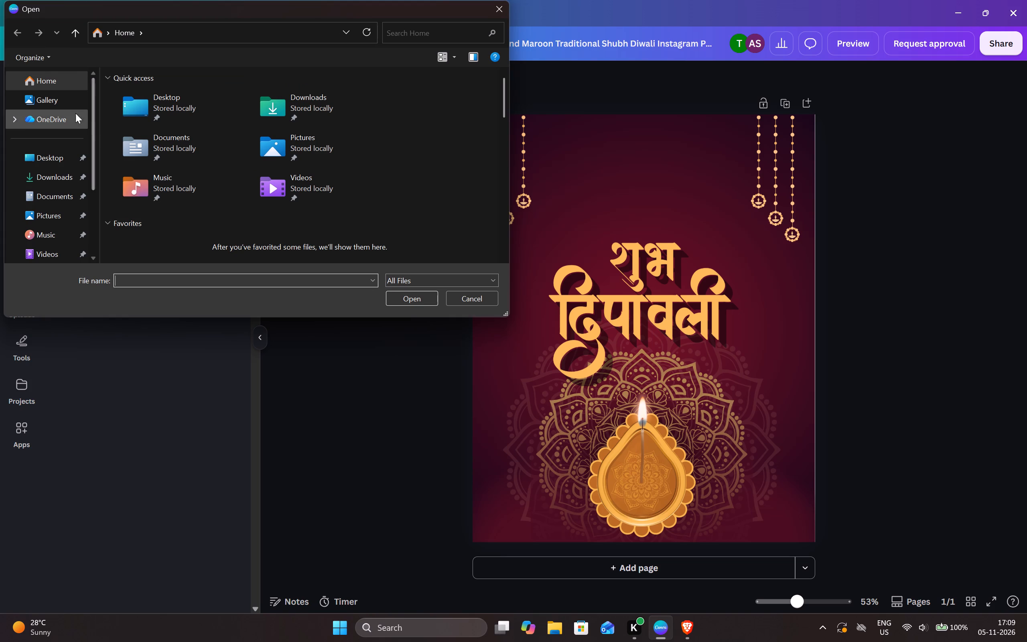
{"action": "left_click", "coordinate": [69, 175]}
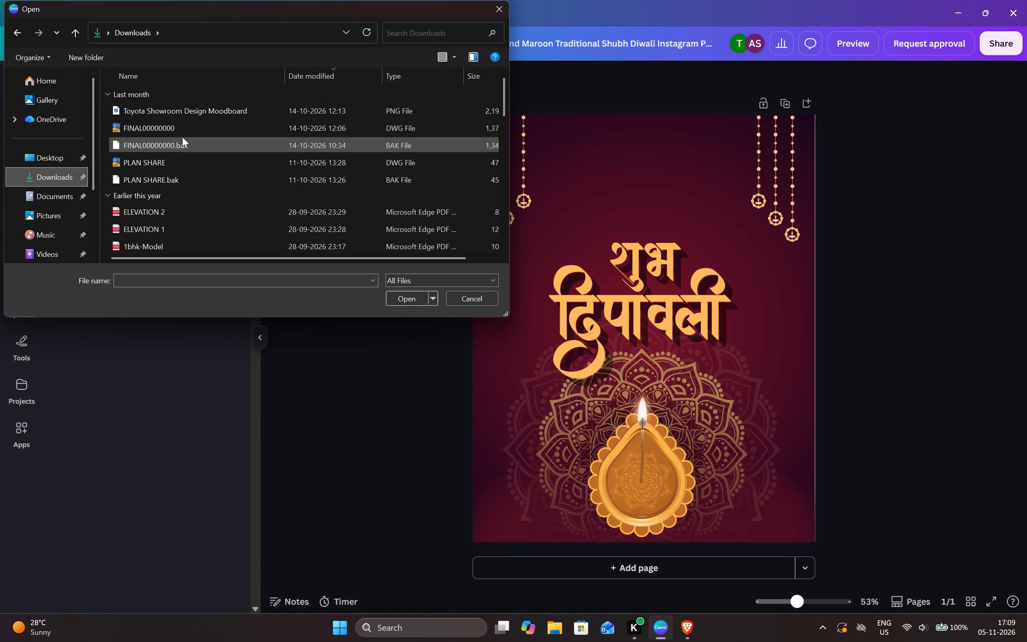
{"action": "scroll", "coordinate": [253, 193], "scroll_direction": "down", "scroll_amount": 4}
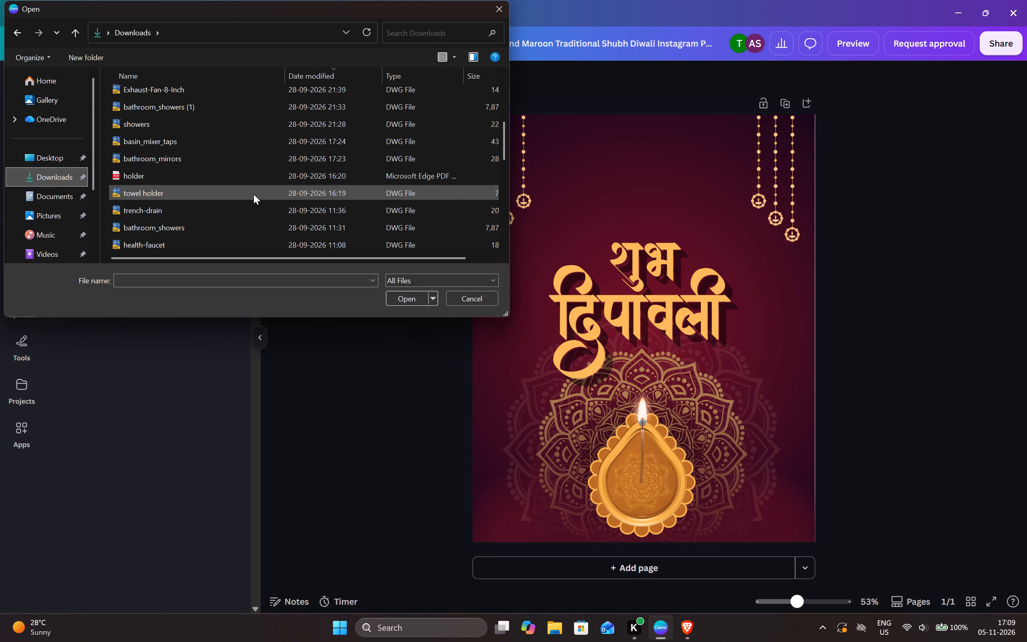
{"action": "scroll", "coordinate": [254, 194], "scroll_direction": "down", "scroll_amount": 20}
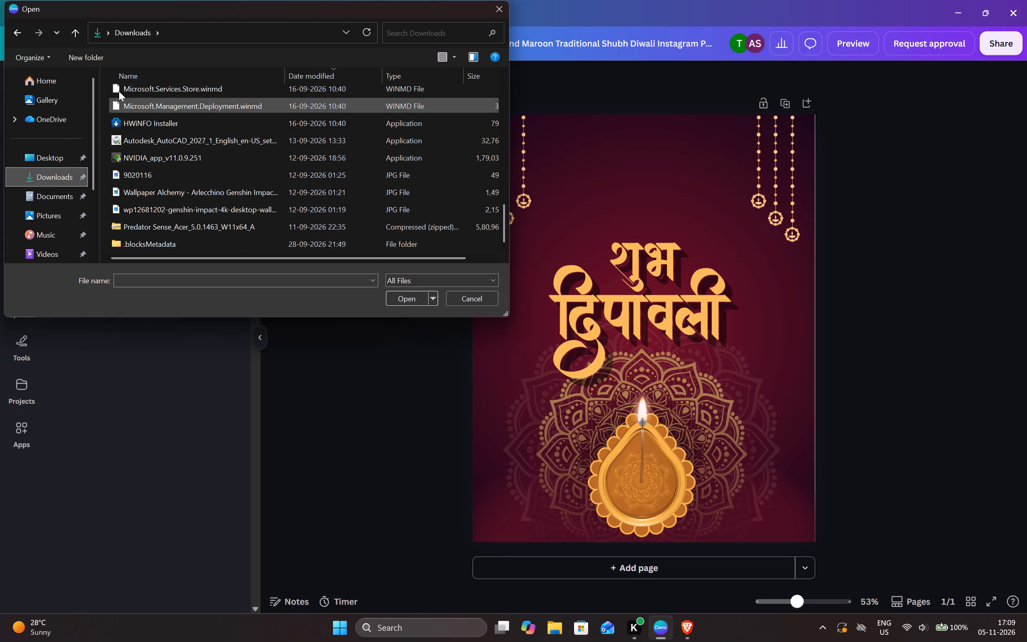
{"action": "left_click", "coordinate": [152, 280]}
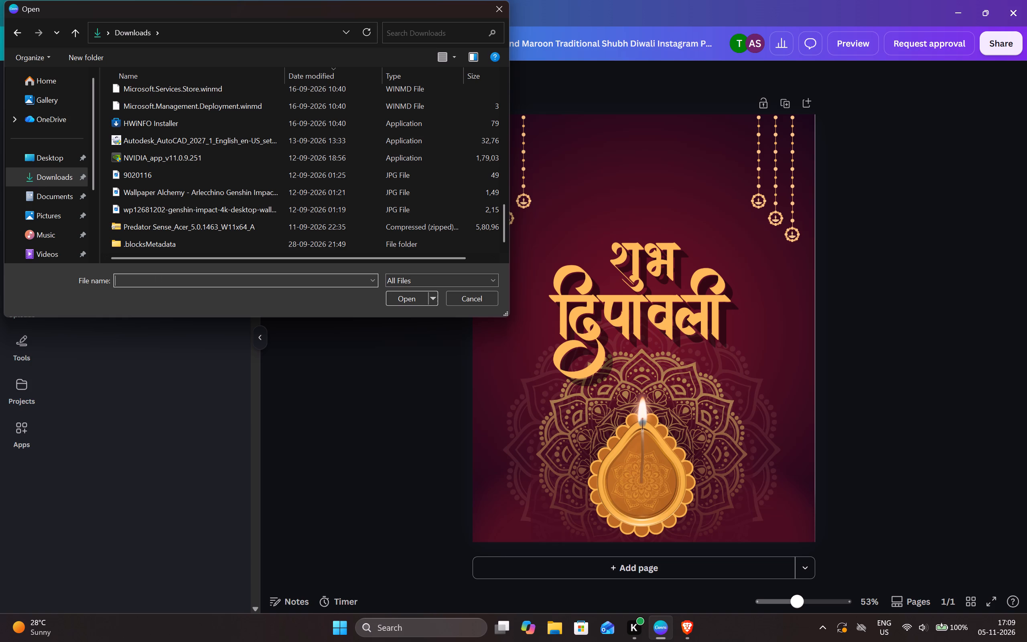
{"action": "key", "text": "w"}
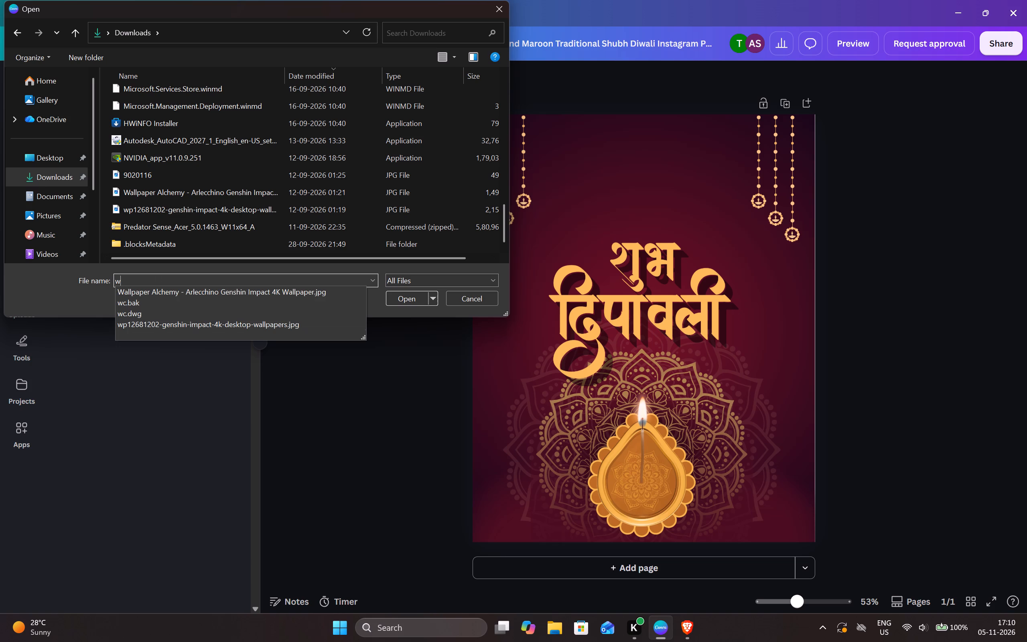
{"action": "left_click", "coordinate": [154, 394]}
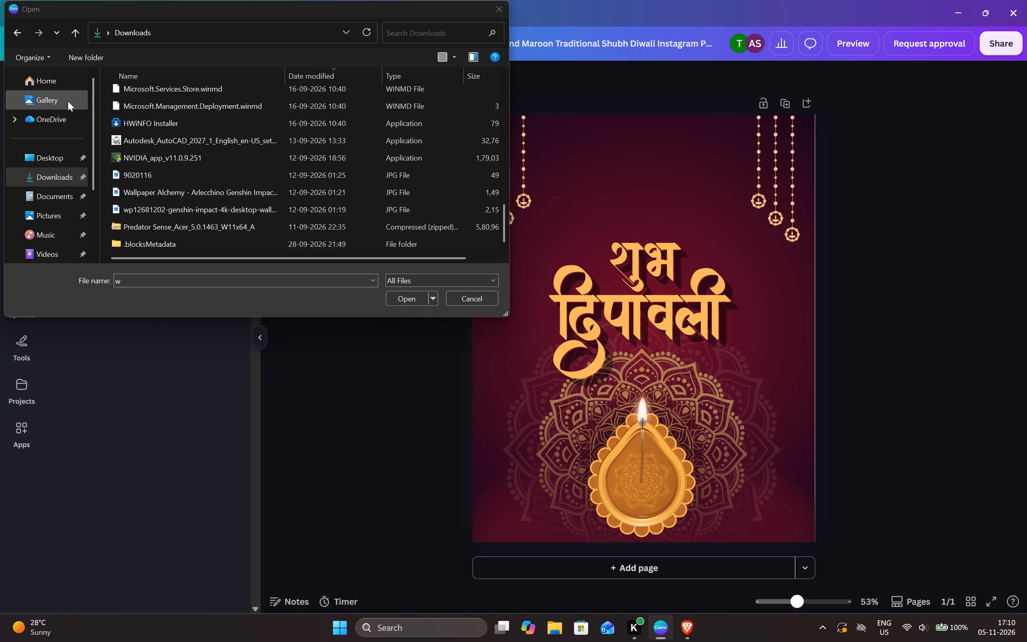
{"action": "scroll", "coordinate": [66, 102], "scroll_direction": "up", "scroll_amount": 3}
{"action": "scroll", "coordinate": [63, 181], "scroll_direction": "up", "scroll_amount": 4}
{"action": "scroll", "coordinate": [63, 181], "scroll_direction": "down", "scroll_amount": 5}
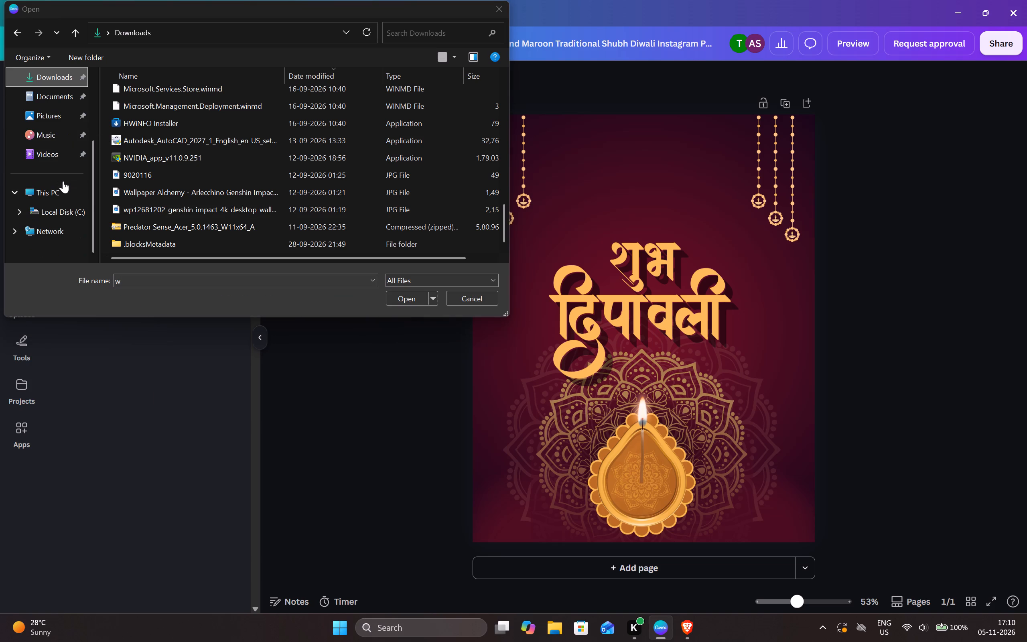
{"action": "scroll", "coordinate": [127, 158], "scroll_direction": "up", "scroll_amount": 8}
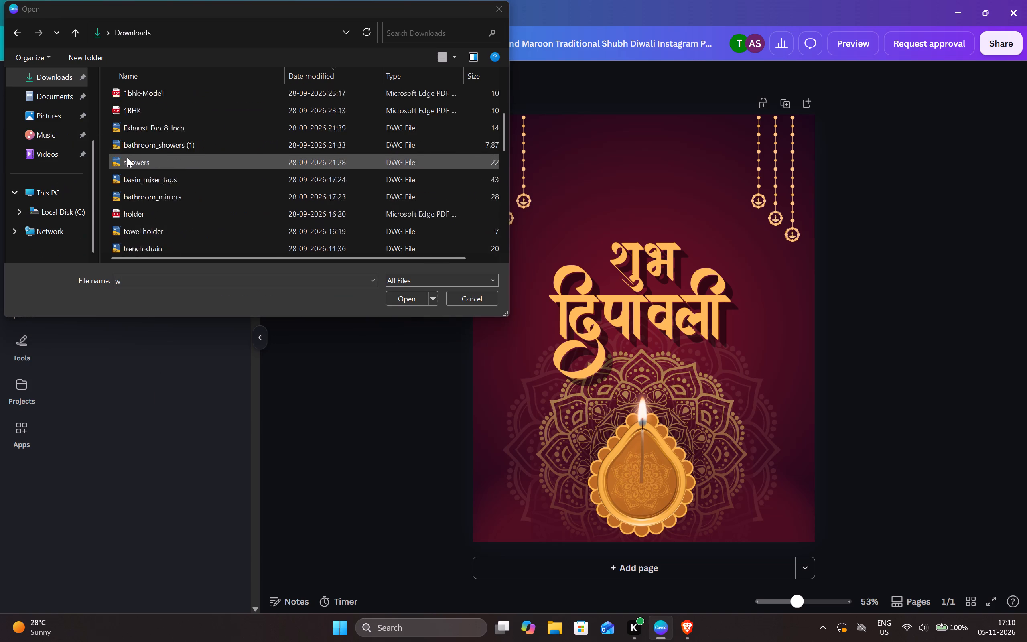
{"action": "scroll", "coordinate": [127, 157], "scroll_direction": "up", "scroll_amount": 9}
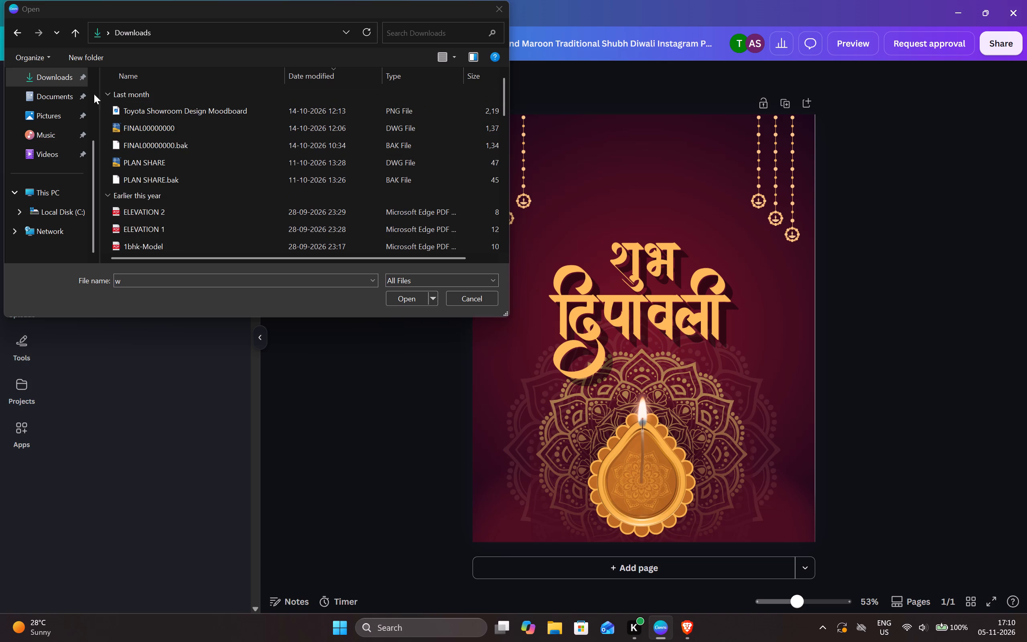
{"action": "scroll", "coordinate": [54, 126], "scroll_direction": "up", "scroll_amount": 8}
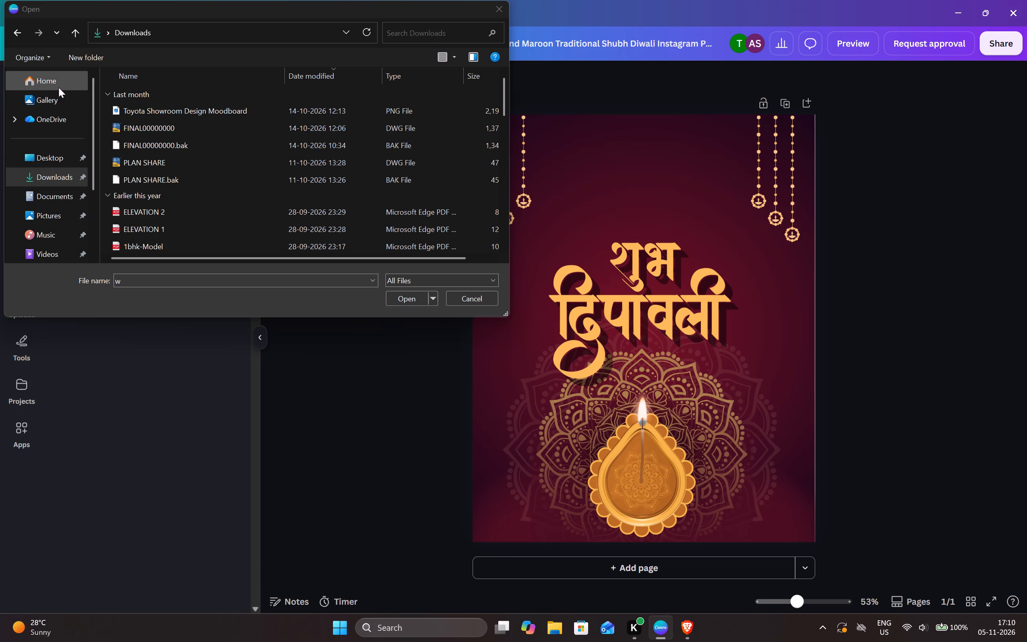
{"action": "left_click", "coordinate": [62, 82]}
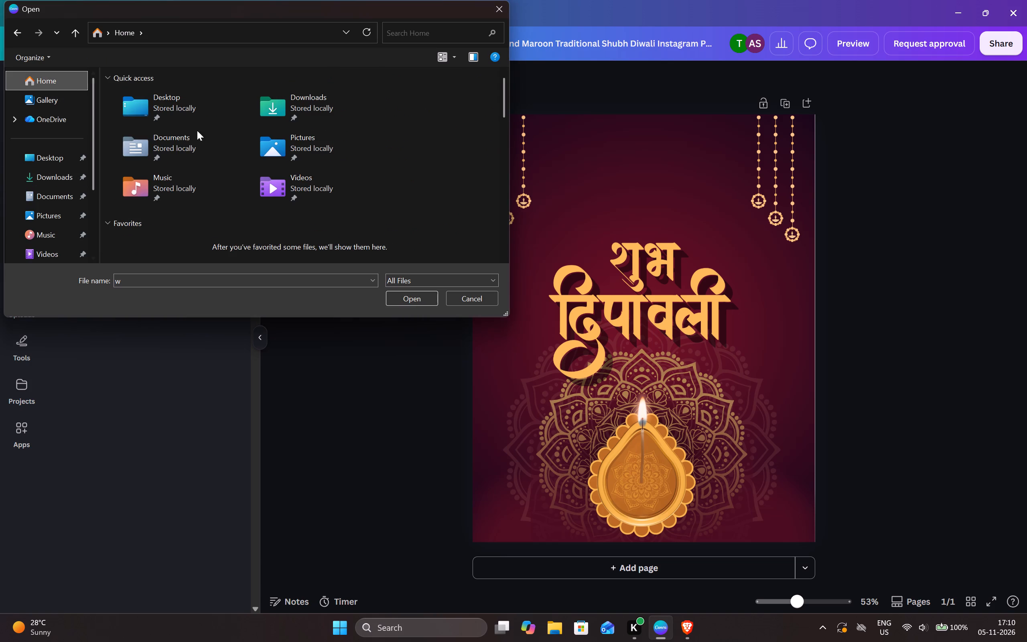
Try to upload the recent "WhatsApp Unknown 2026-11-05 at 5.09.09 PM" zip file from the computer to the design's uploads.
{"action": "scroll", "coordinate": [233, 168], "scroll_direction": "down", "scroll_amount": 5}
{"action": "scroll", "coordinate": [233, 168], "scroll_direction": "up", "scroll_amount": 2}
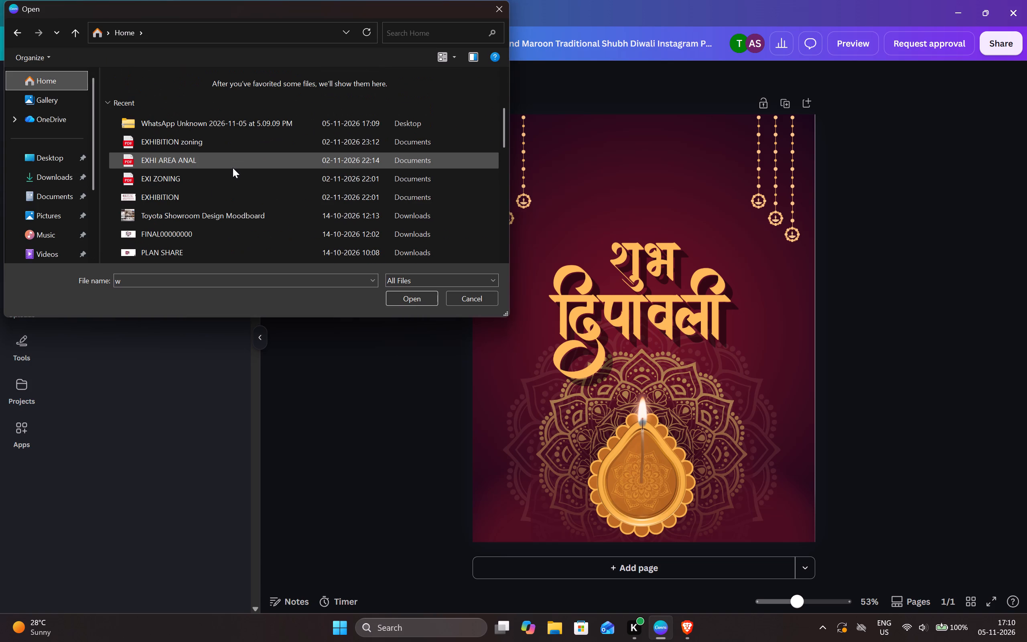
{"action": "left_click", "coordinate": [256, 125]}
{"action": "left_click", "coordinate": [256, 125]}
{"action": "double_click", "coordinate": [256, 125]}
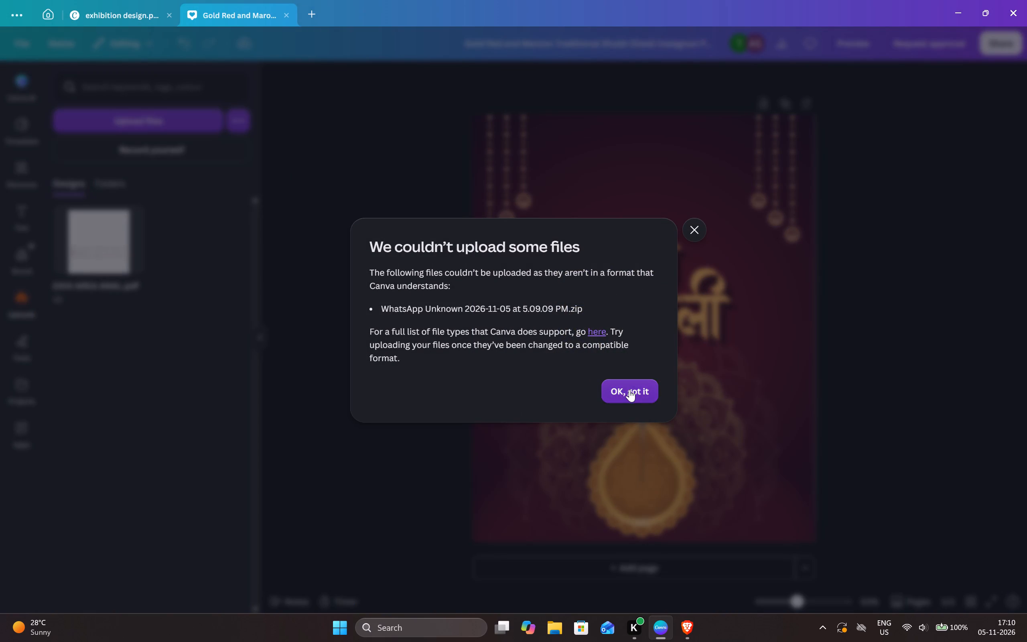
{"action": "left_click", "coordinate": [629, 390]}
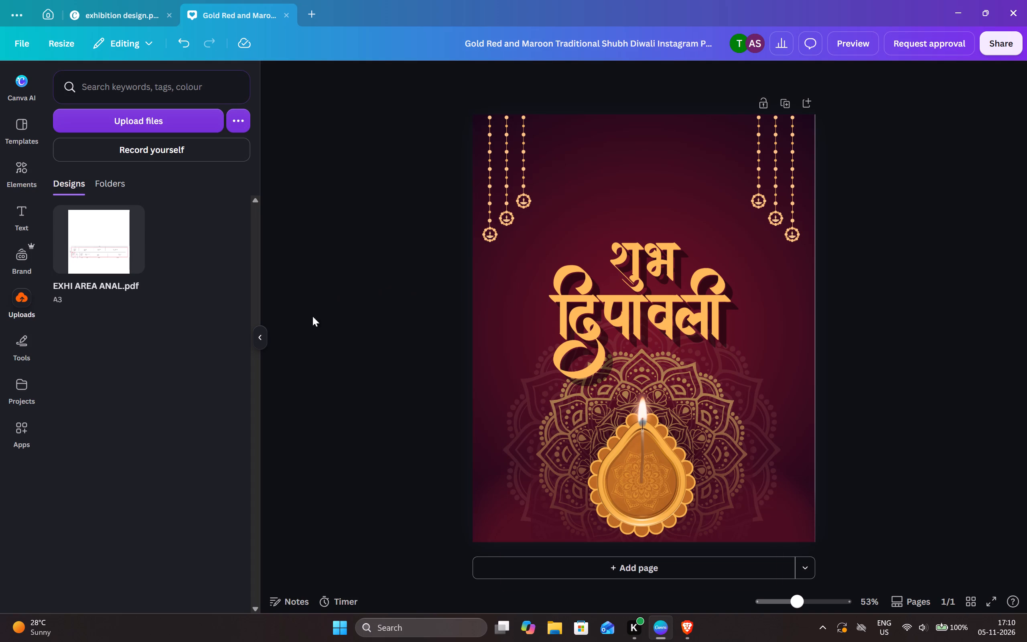
Collapse the uploads side panel so only the Diwali poster canvas is shown.
{"action": "left_click", "coordinate": [265, 335]}
{"action": "left_click", "coordinate": [296, 313]}
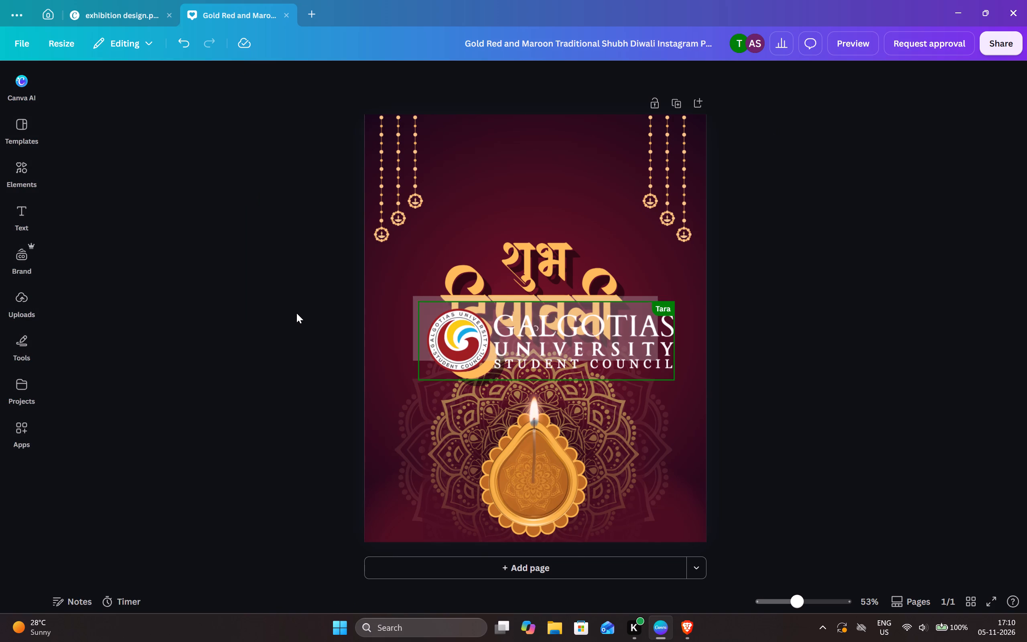
Shrink the Galgotias University Student Council logo to about a third of the page width and place it in the page's top-left corner.
{"action": "left_click", "coordinate": [839, 309]}
{"action": "left_click_drag", "start_coordinate": [594, 345], "coordinate": [548, 193]}
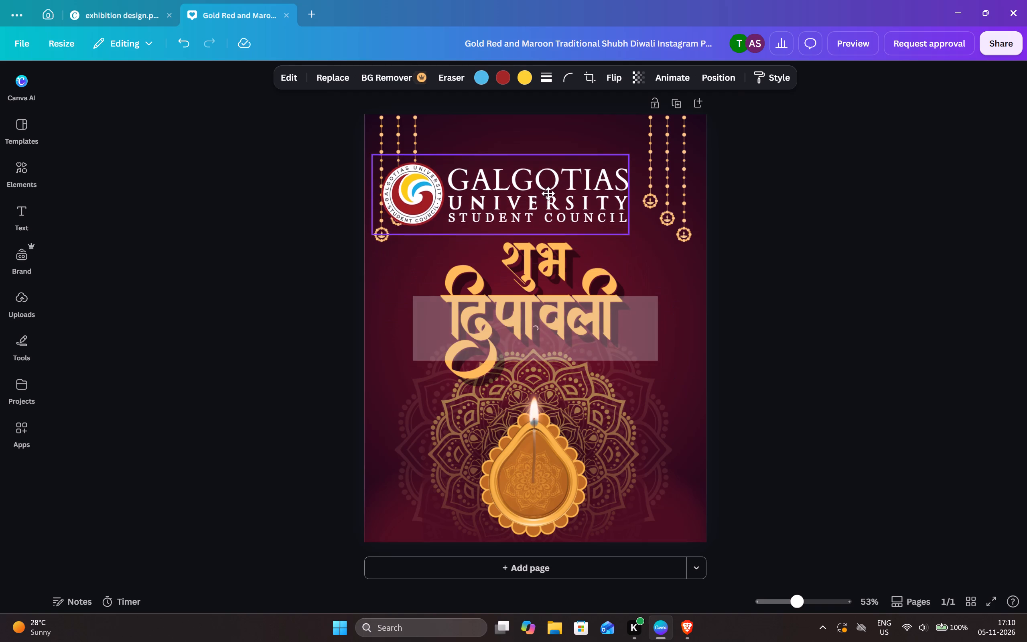
{"action": "left_click_drag", "start_coordinate": [548, 193], "coordinate": [542, 181]}
{"action": "left_click_drag", "start_coordinate": [622, 214], "coordinate": [585, 186]}
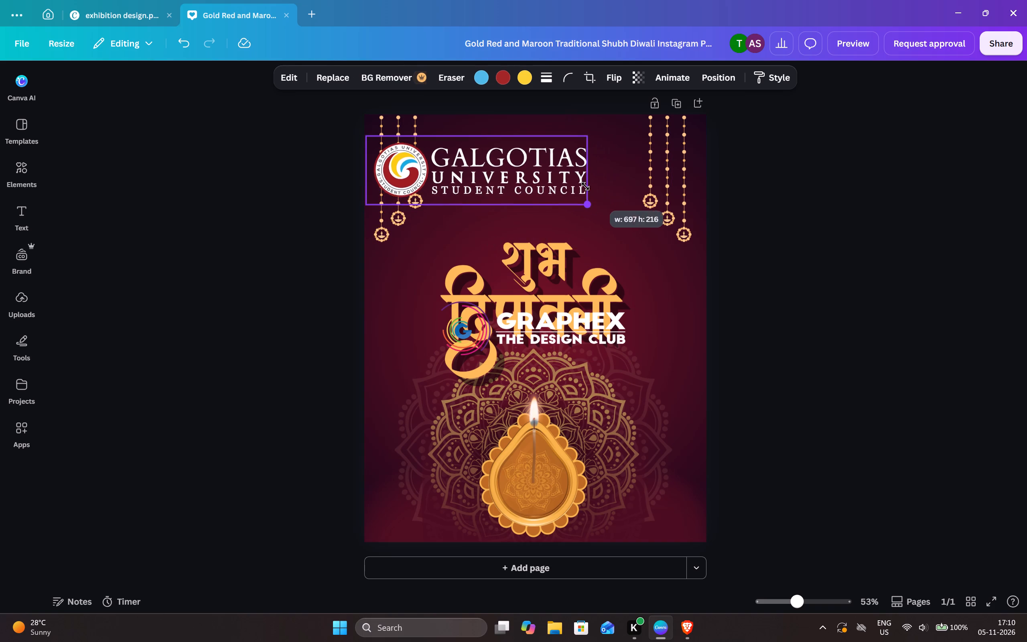
{"action": "left_click_drag", "start_coordinate": [585, 186], "coordinate": [499, 140]}
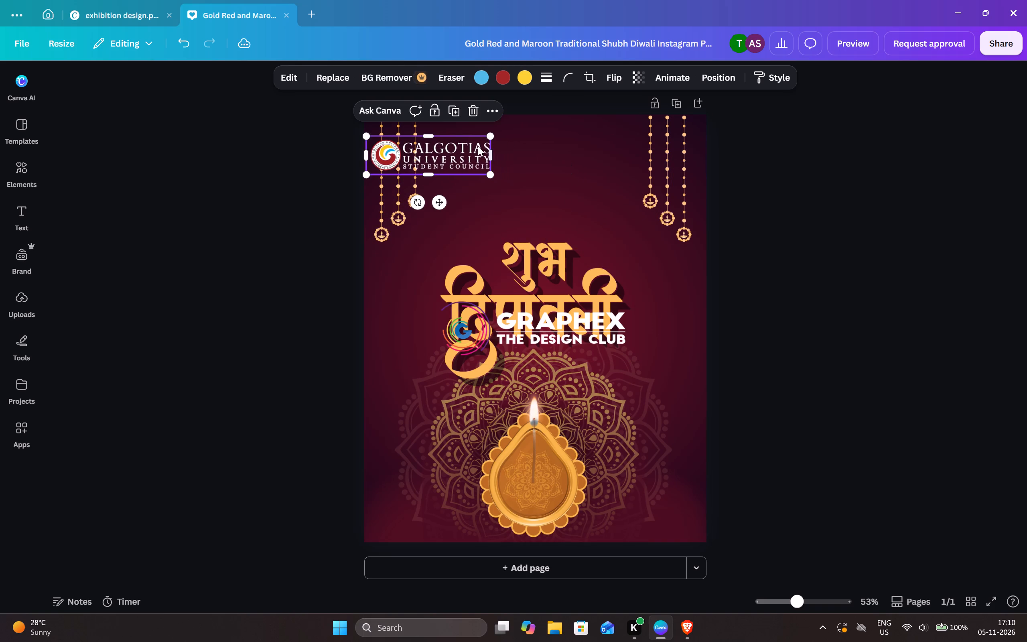
{"action": "left_click_drag", "start_coordinate": [443, 156], "coordinate": [447, 135]}
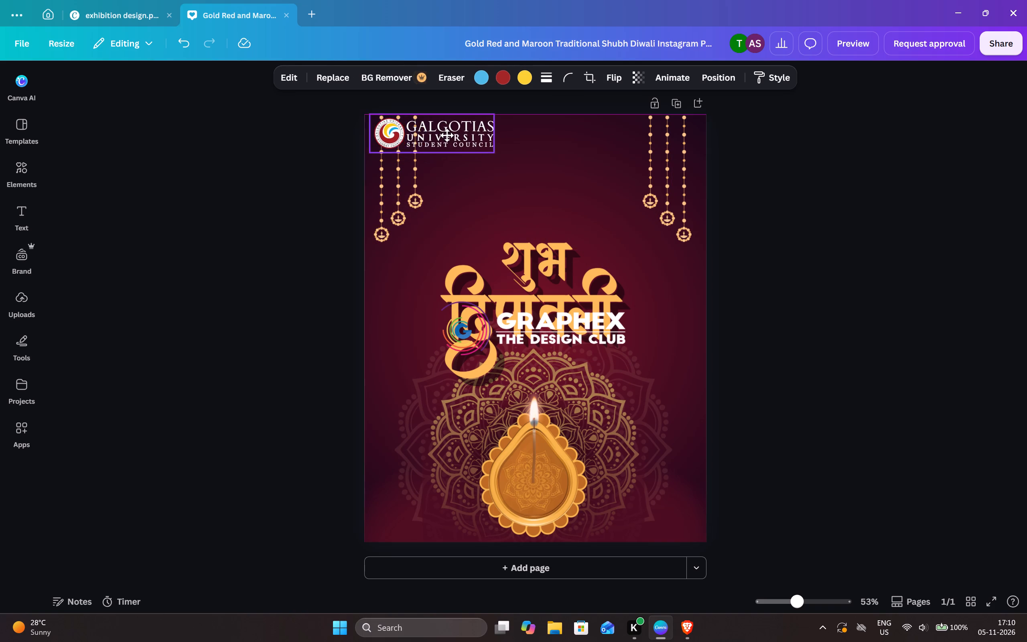
{"action": "left_click_drag", "start_coordinate": [447, 135], "coordinate": [444, 138]}
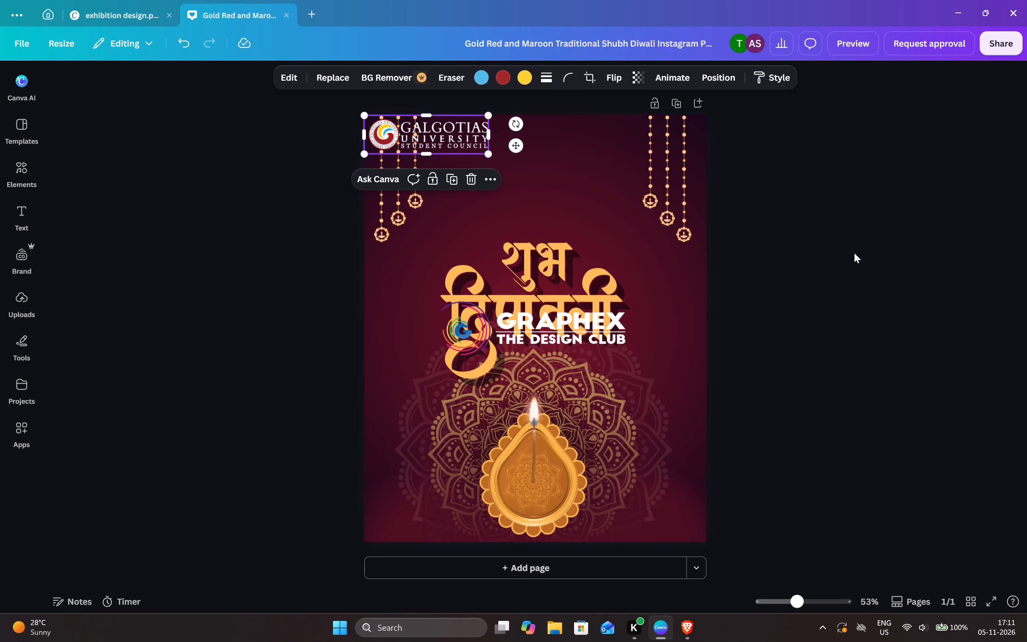
Lower the left hanging ornament so its strings start just beneath the Galgotias University logo, slightly nearer the page's left edge.
{"action": "left_click", "coordinate": [864, 254]}
{"action": "left_click", "coordinate": [402, 205]}
{"action": "left_click_drag", "start_coordinate": [402, 194], "coordinate": [402, 214]}
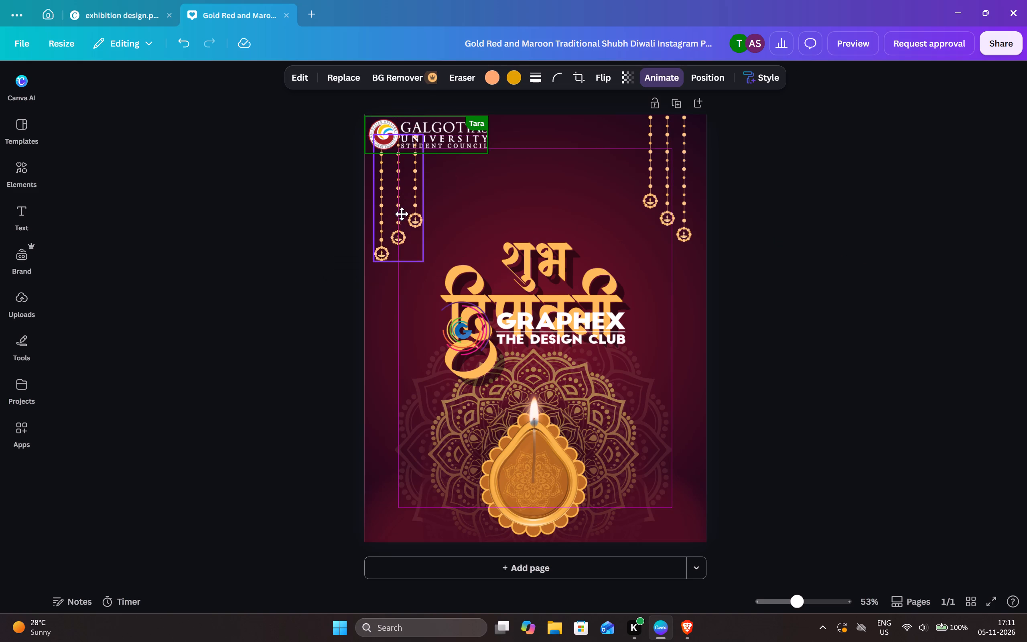
{"action": "left_click_drag", "start_coordinate": [402, 214], "coordinate": [397, 233]}
{"action": "left_click", "coordinate": [875, 194]}
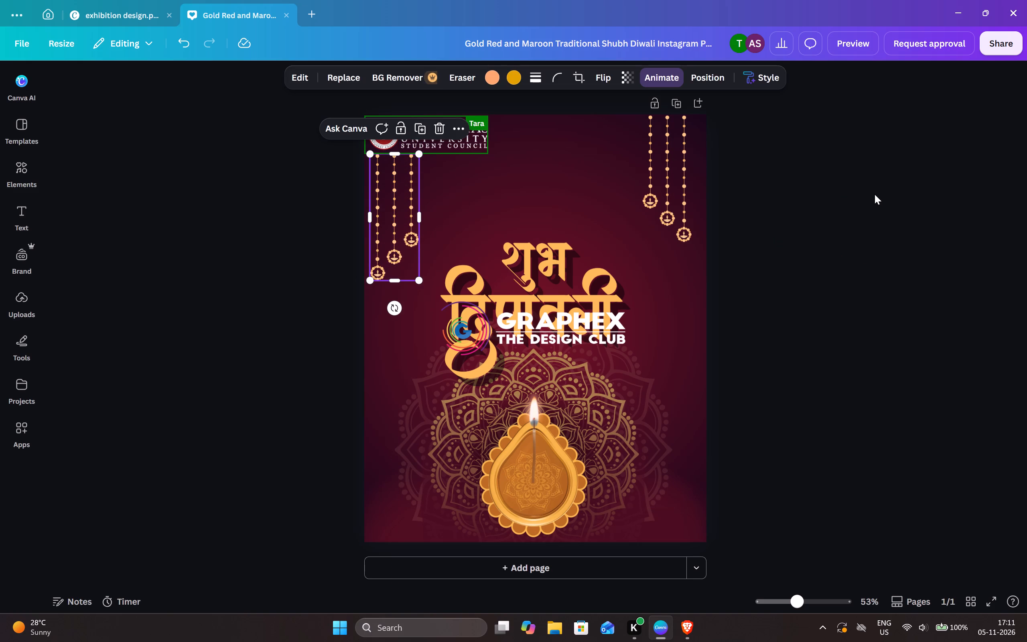
Shrink the Graphex The Design Club logo and place it in the page's top-right corner, level with the university logo.
{"action": "left_click_drag", "start_coordinate": [565, 327], "coordinate": [612, 231]}
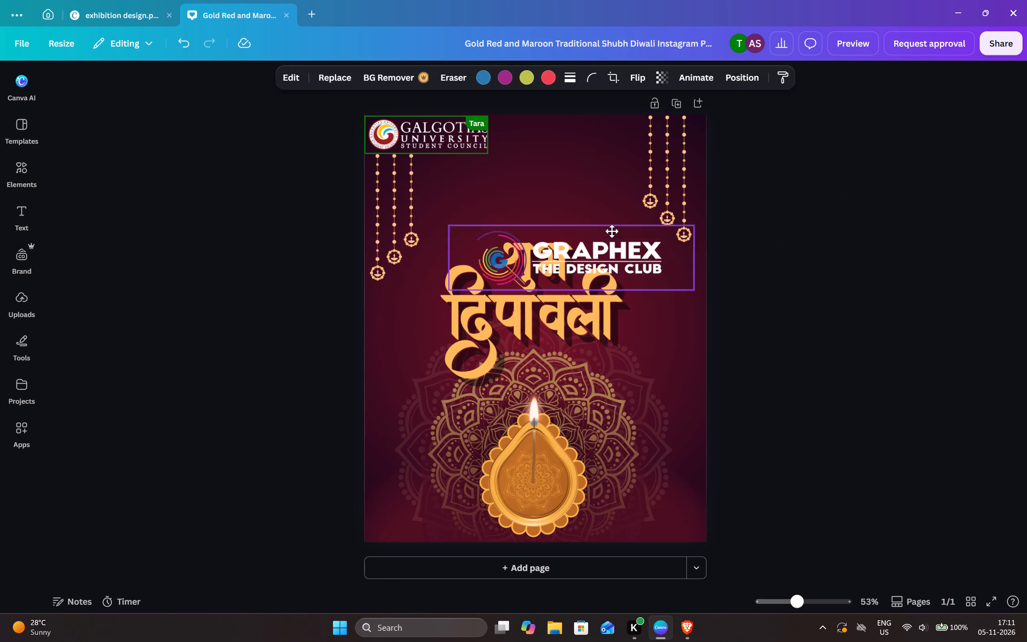
{"action": "left_click_drag", "start_coordinate": [612, 231], "coordinate": [574, 179]}
{"action": "left_click_drag", "start_coordinate": [662, 214], "coordinate": [558, 186]}
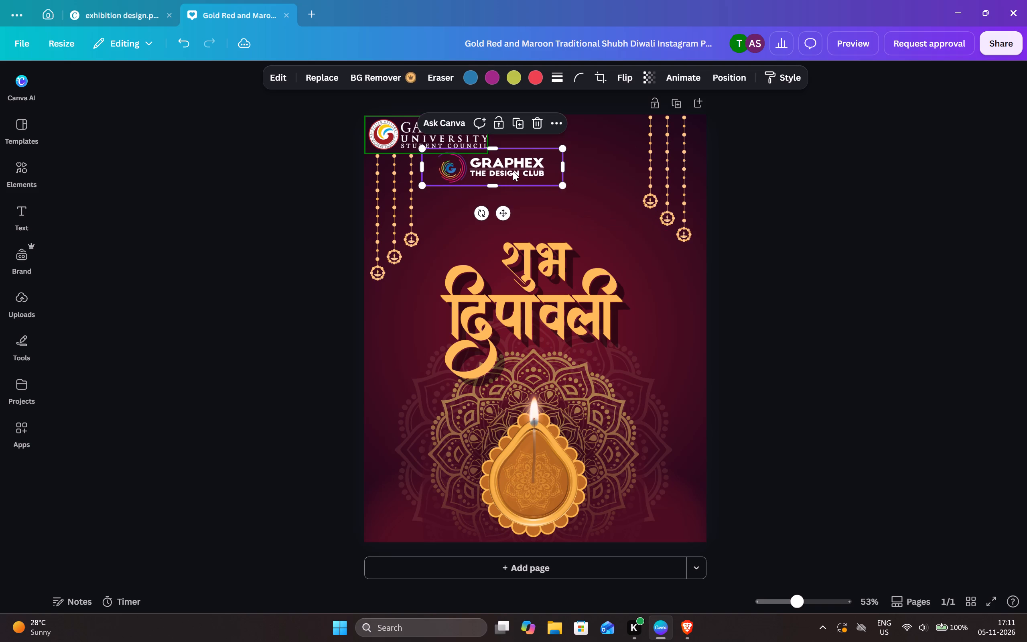
{"action": "left_click_drag", "start_coordinate": [513, 171], "coordinate": [662, 138]}
Lower the right hanging ornament so it hangs just beneath the Graphex logo, slightly nearer the page's right edge.
{"action": "left_click_drag", "start_coordinate": [685, 198], "coordinate": [687, 230]}
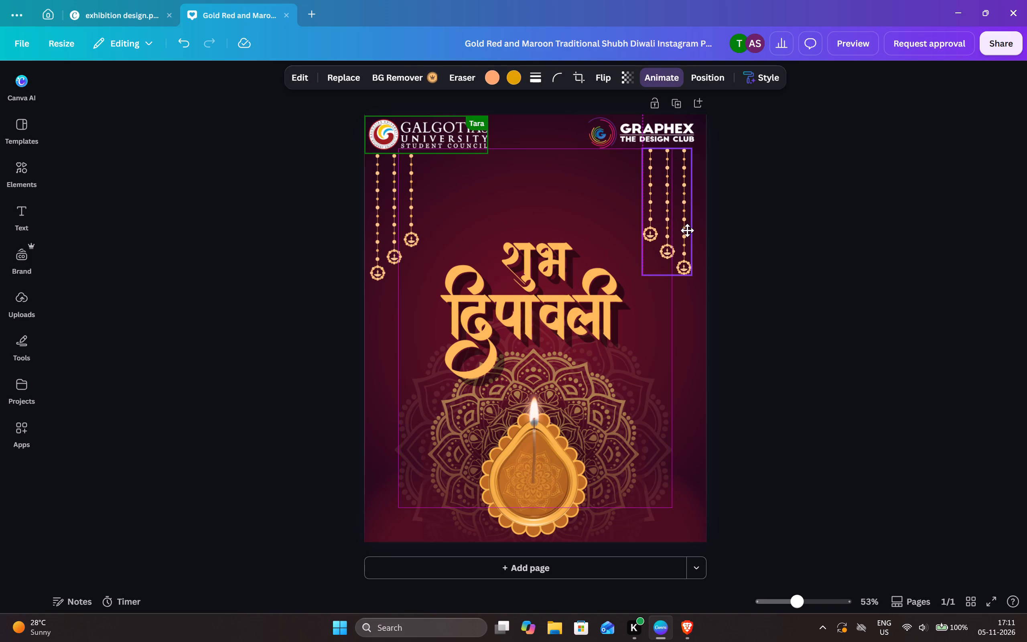
{"action": "left_click_drag", "start_coordinate": [687, 230], "coordinate": [692, 225]}
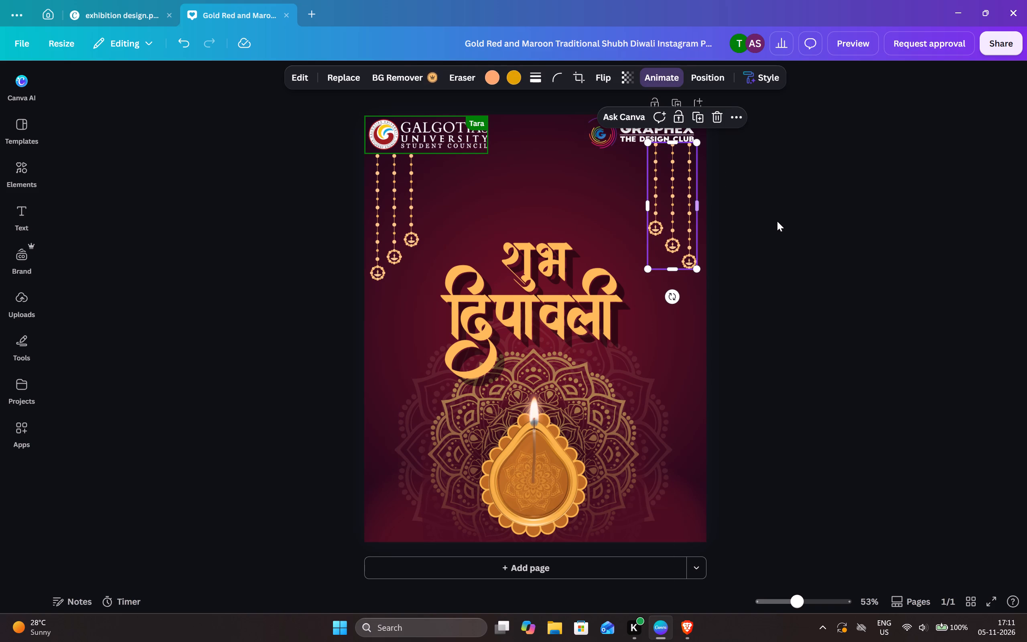
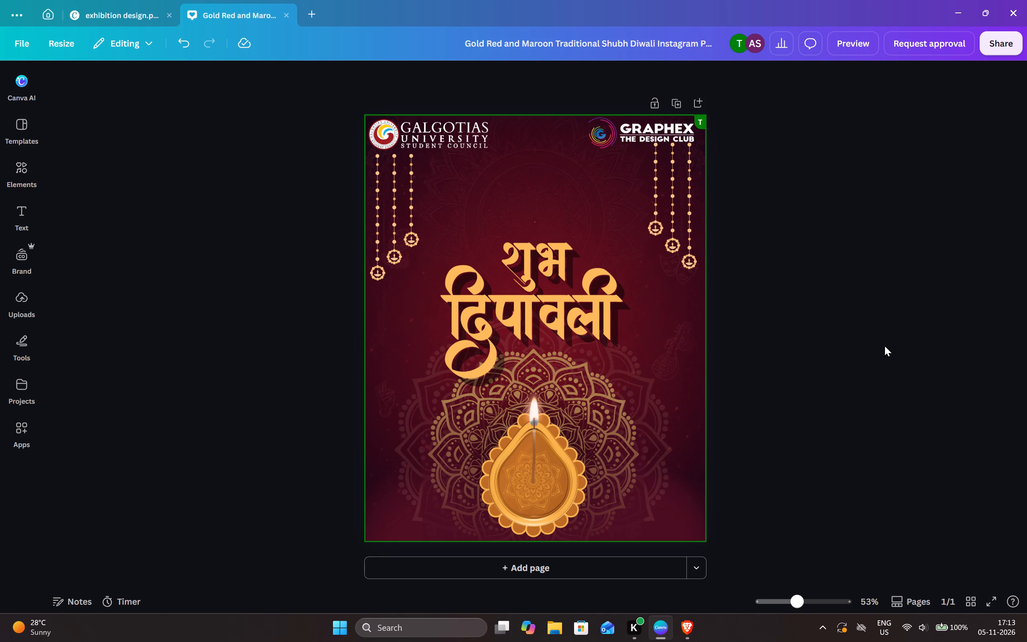
Raise the शुभ दिपावली title slightly above the mandala, keeping it horizontally centred on the page.
{"action": "left_click", "coordinate": [826, 343]}
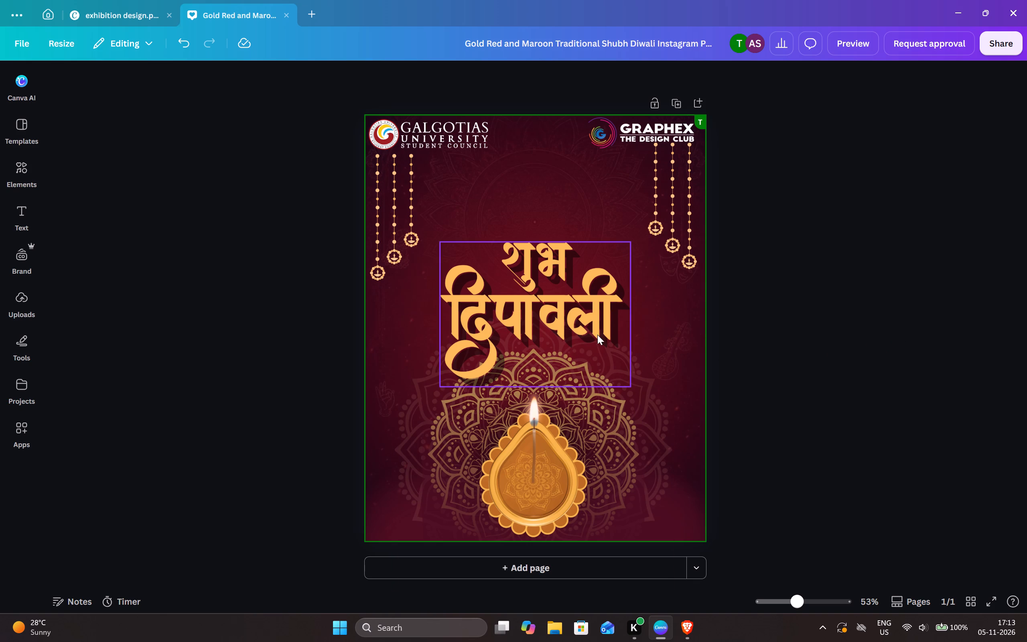
{"action": "left_click", "coordinate": [564, 320]}
{"action": "left_click_drag", "start_coordinate": [564, 320], "coordinate": [564, 307]}
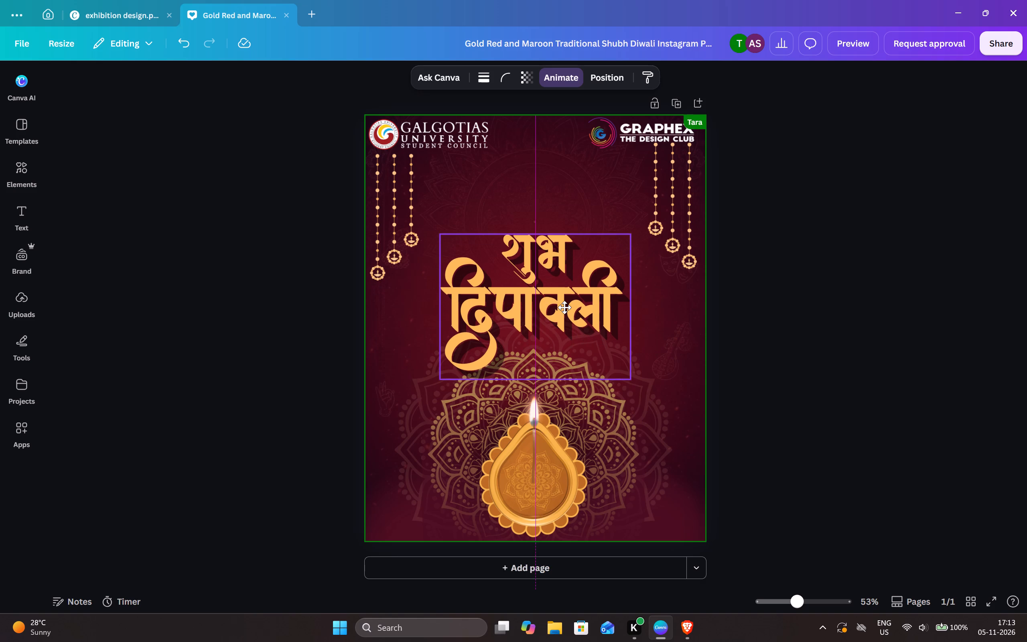
{"action": "left_click_drag", "start_coordinate": [564, 307], "coordinate": [564, 307]}
{"action": "left_click", "coordinate": [796, 291]}
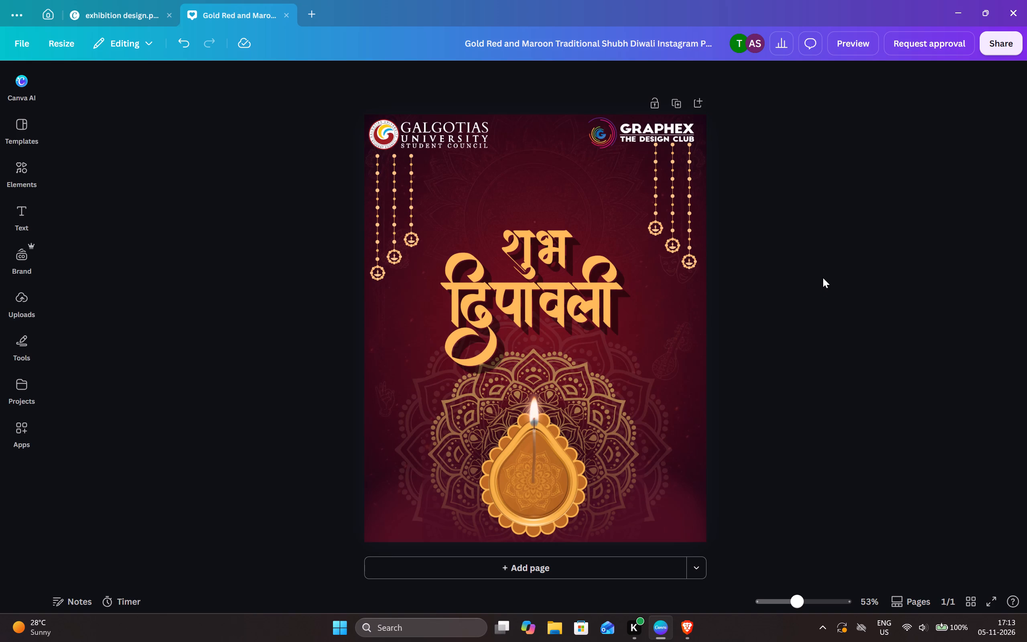
{"action": "left_click", "coordinate": [823, 278]}
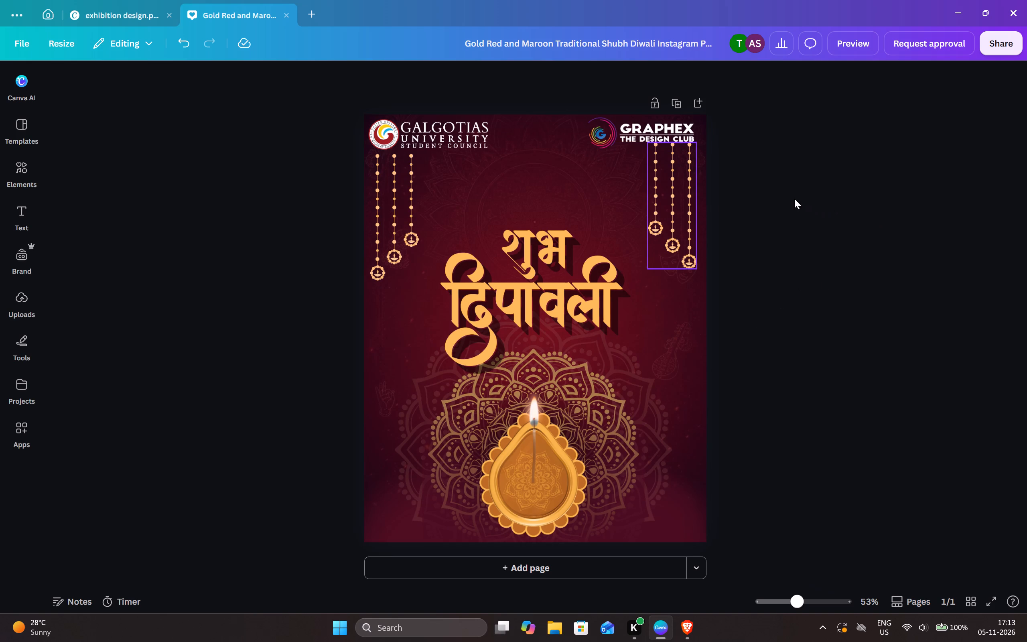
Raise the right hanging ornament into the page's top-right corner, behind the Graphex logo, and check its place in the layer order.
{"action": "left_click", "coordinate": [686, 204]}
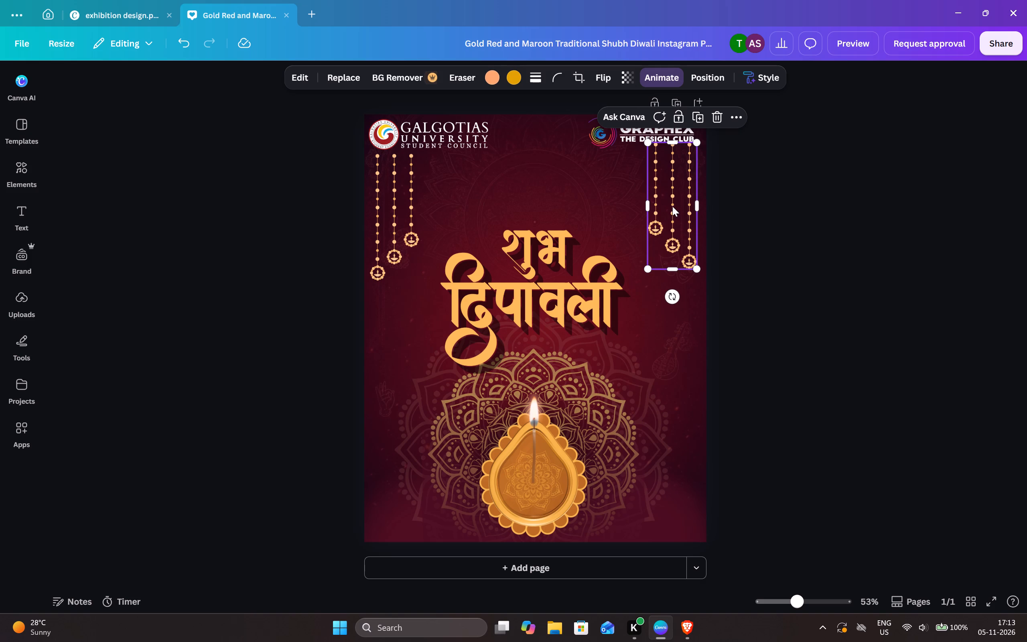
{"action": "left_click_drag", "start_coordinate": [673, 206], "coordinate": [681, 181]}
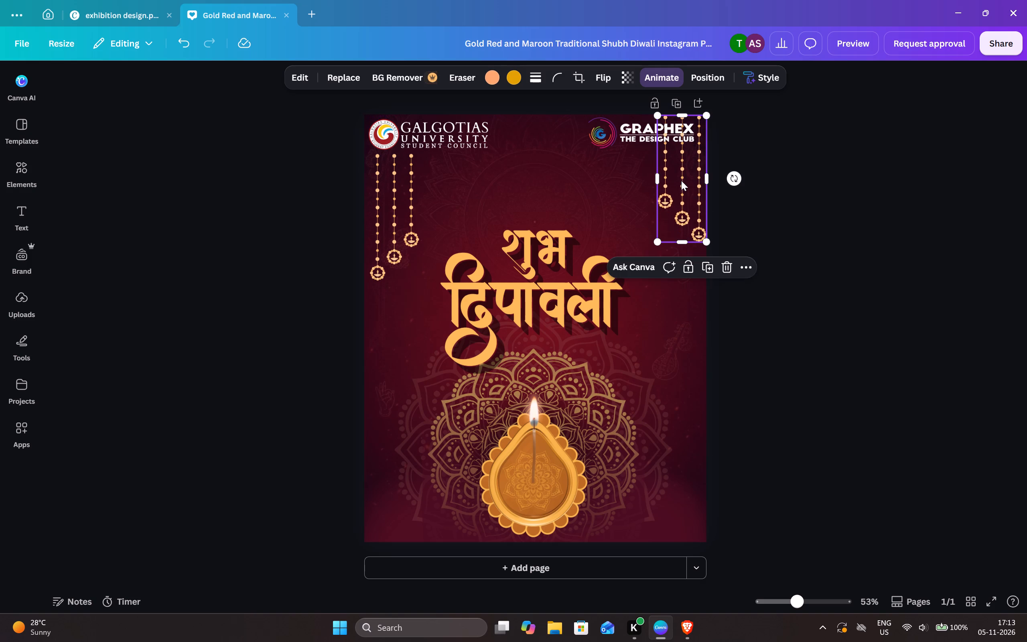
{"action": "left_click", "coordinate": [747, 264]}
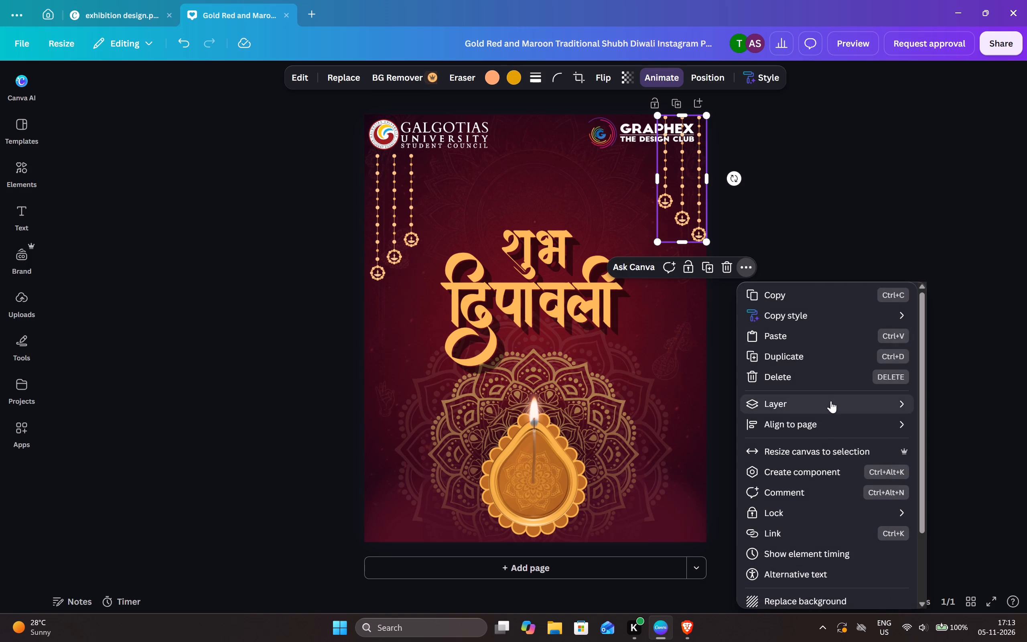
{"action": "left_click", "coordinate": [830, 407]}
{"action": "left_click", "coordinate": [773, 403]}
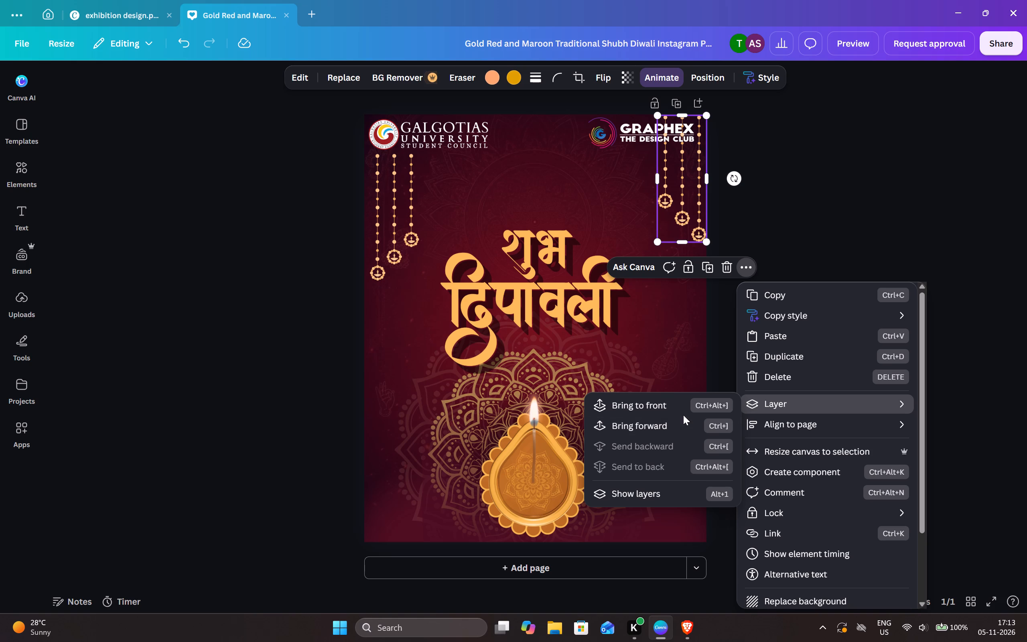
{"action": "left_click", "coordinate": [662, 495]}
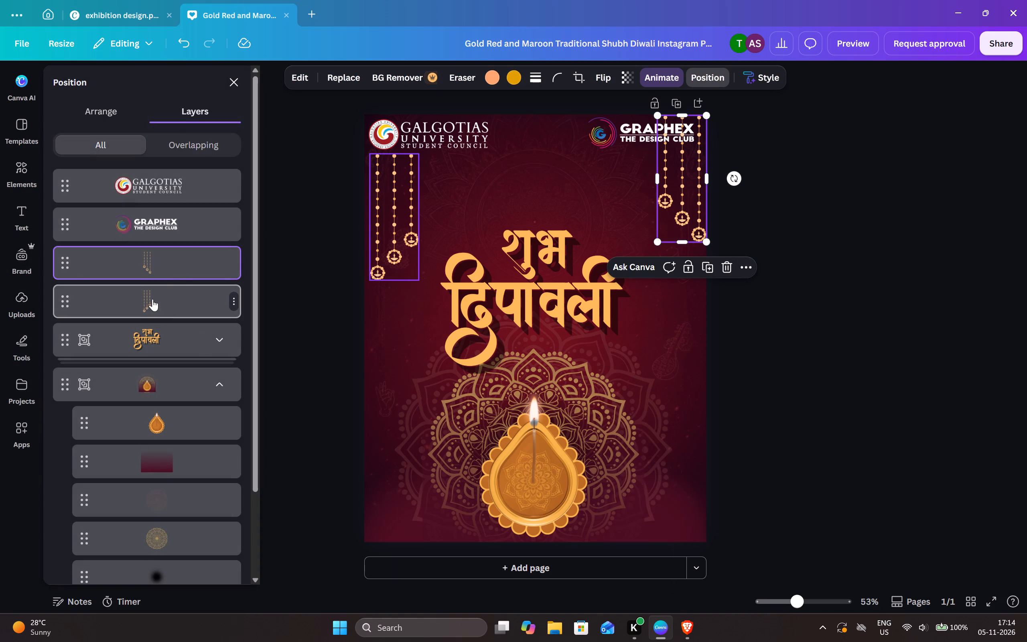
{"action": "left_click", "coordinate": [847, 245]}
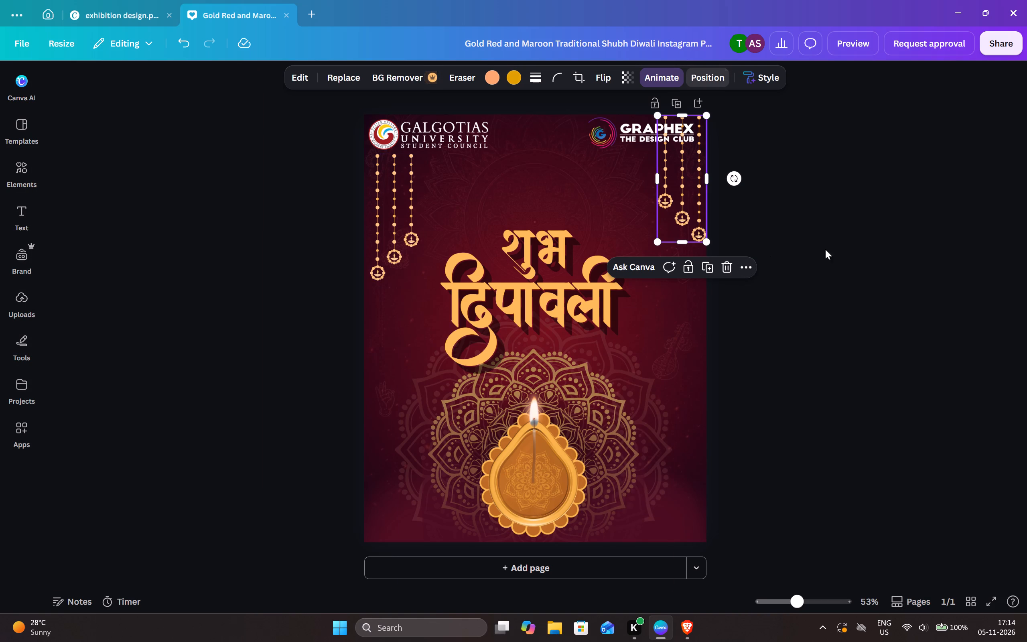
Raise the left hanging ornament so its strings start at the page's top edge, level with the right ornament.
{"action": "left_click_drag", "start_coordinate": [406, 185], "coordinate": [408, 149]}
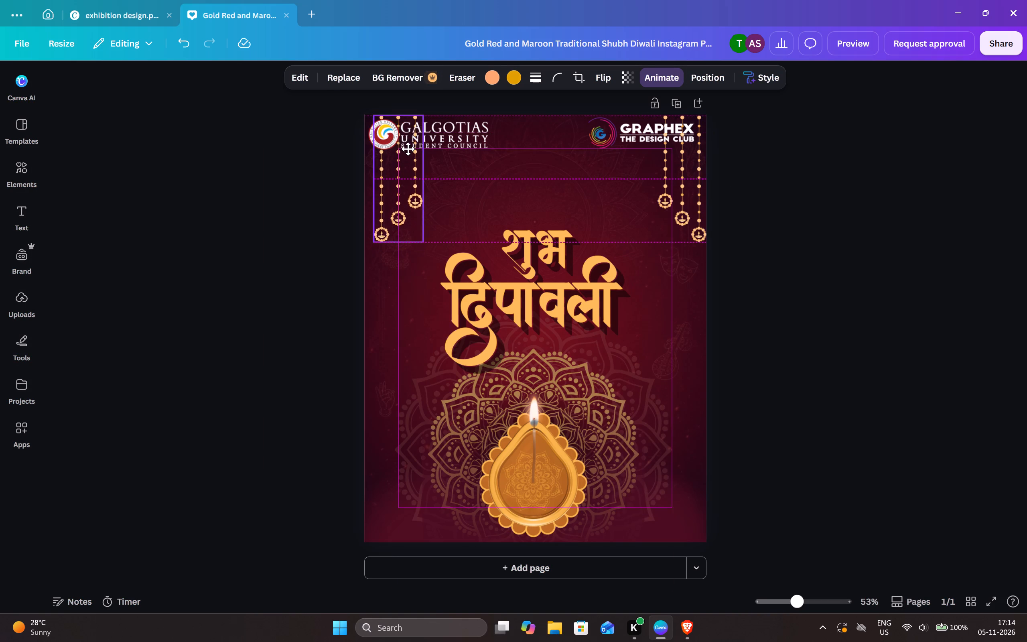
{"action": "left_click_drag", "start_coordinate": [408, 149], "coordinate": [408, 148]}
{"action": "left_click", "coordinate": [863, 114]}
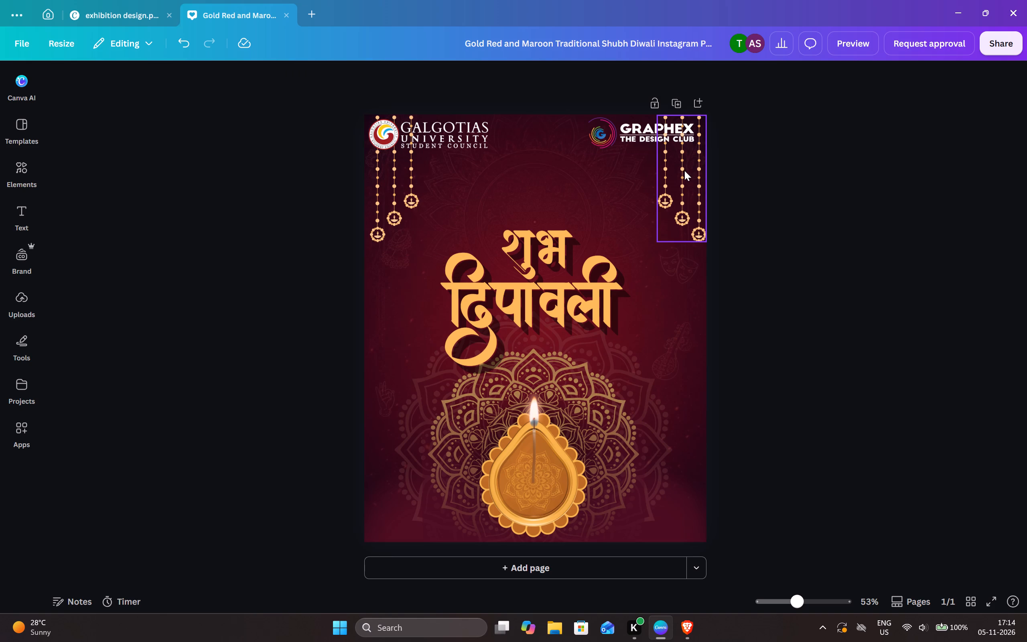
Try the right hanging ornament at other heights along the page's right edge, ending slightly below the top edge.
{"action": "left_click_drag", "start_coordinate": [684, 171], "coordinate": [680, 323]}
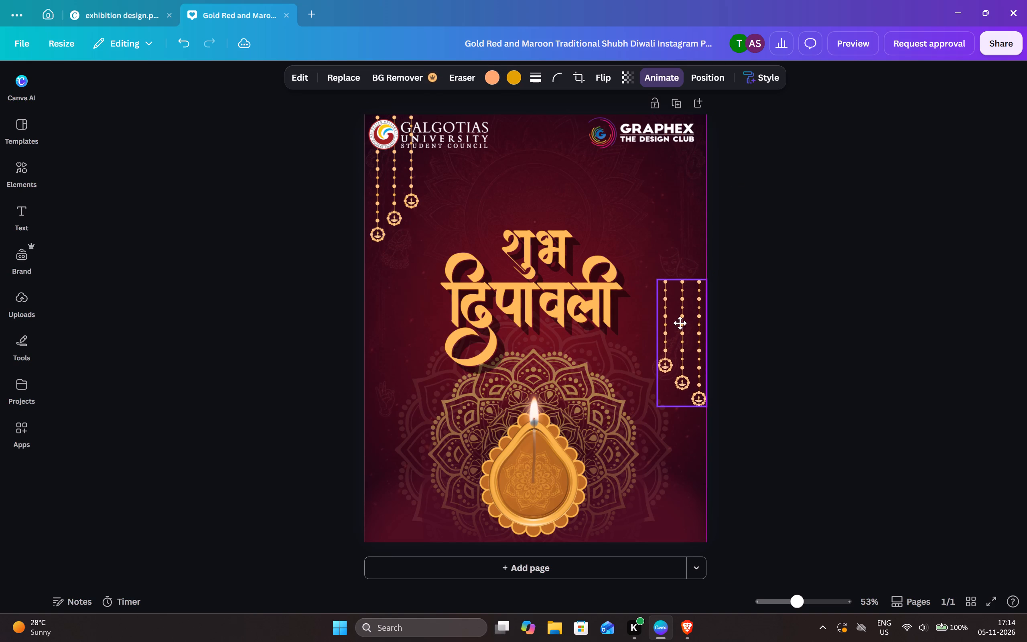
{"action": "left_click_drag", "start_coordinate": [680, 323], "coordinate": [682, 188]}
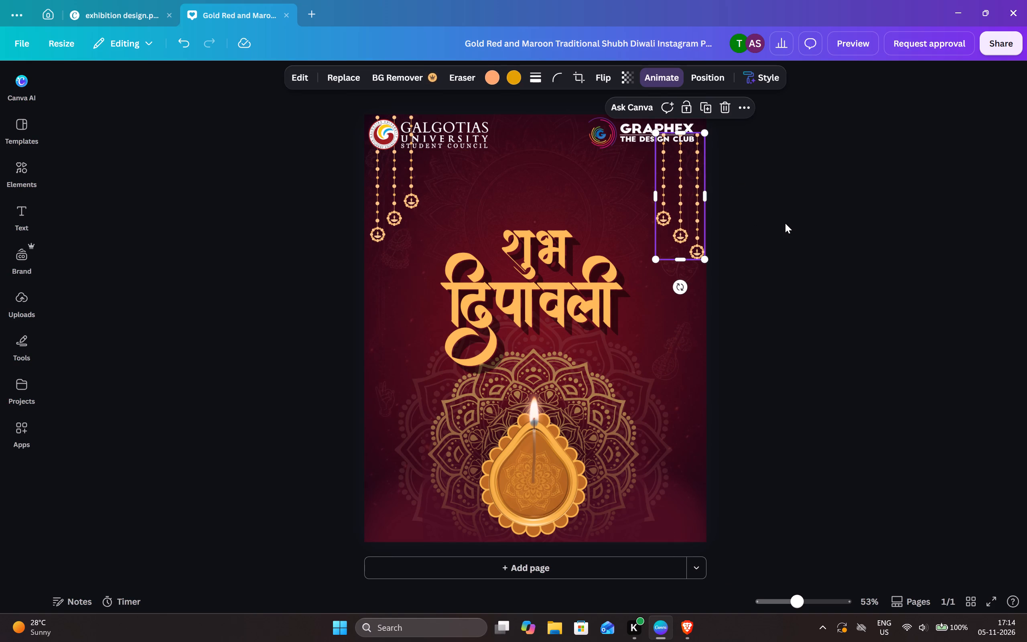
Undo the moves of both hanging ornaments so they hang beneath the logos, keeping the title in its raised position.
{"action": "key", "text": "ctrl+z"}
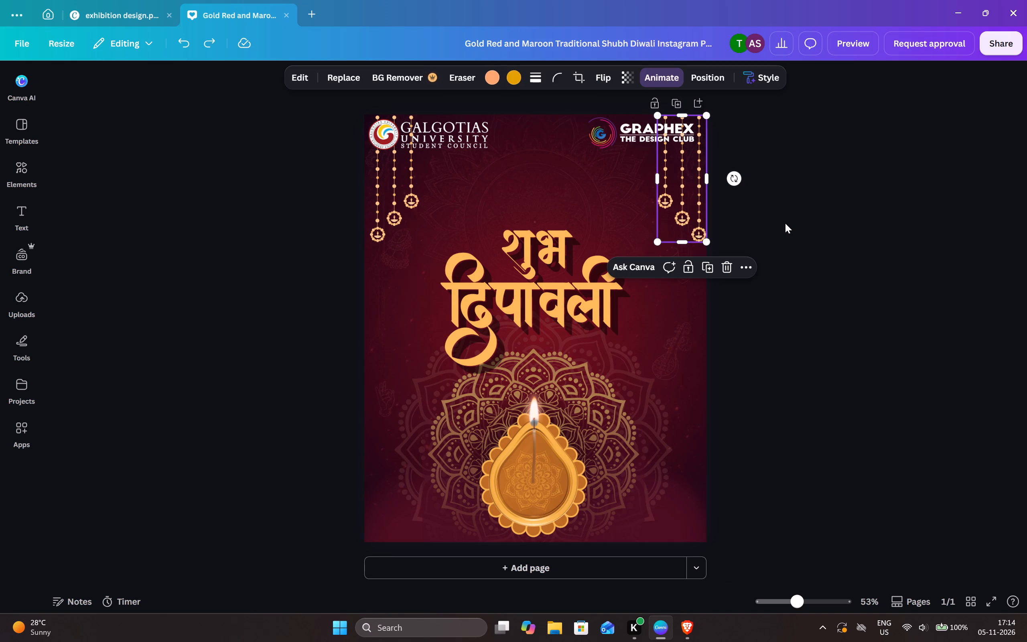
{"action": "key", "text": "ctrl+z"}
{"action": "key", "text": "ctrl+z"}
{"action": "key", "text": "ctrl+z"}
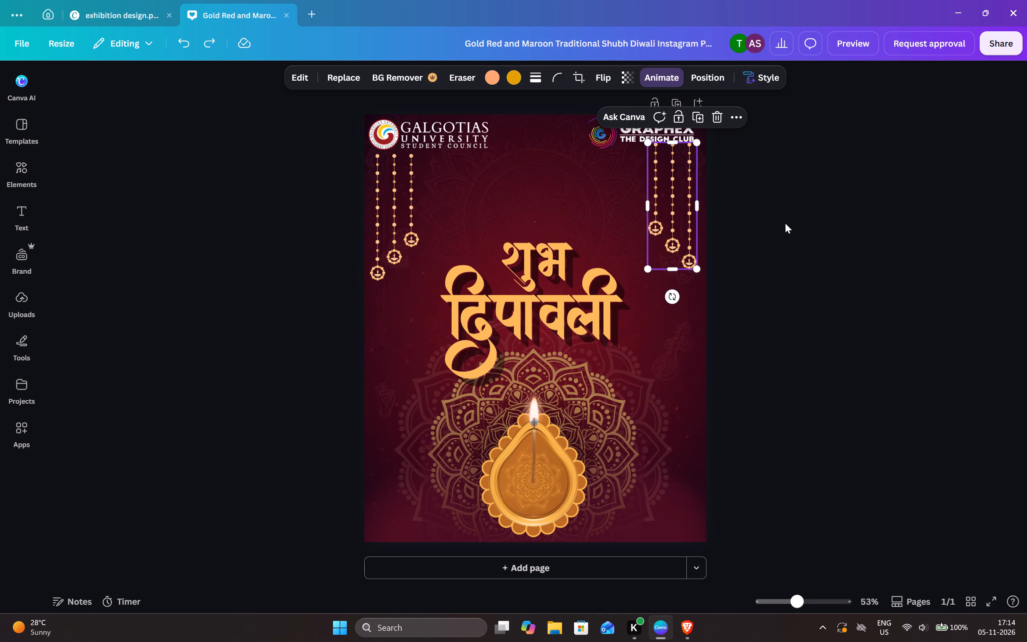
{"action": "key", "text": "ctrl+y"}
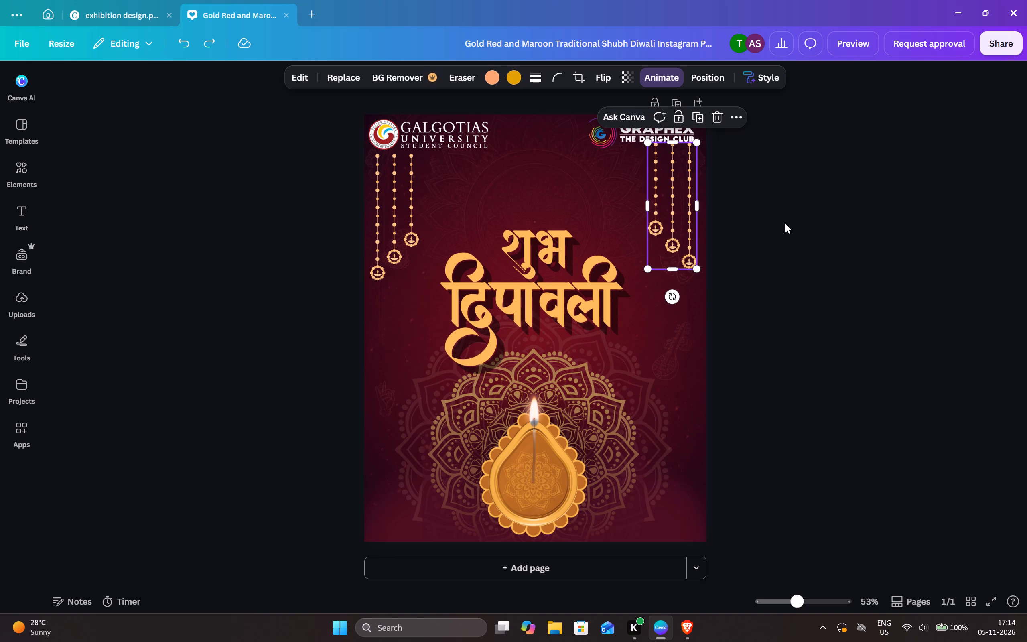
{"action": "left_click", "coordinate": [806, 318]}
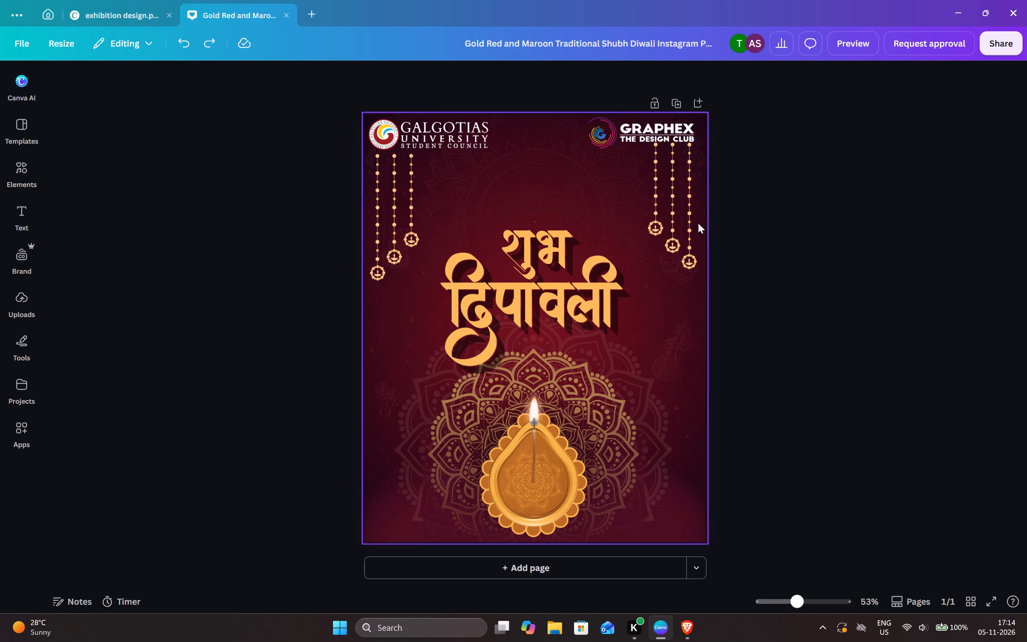
Shrink the Graphex The Design Club logo to about 35% of the page width and keep it in the page's top-right corner.
{"action": "left_click", "coordinate": [666, 130]}
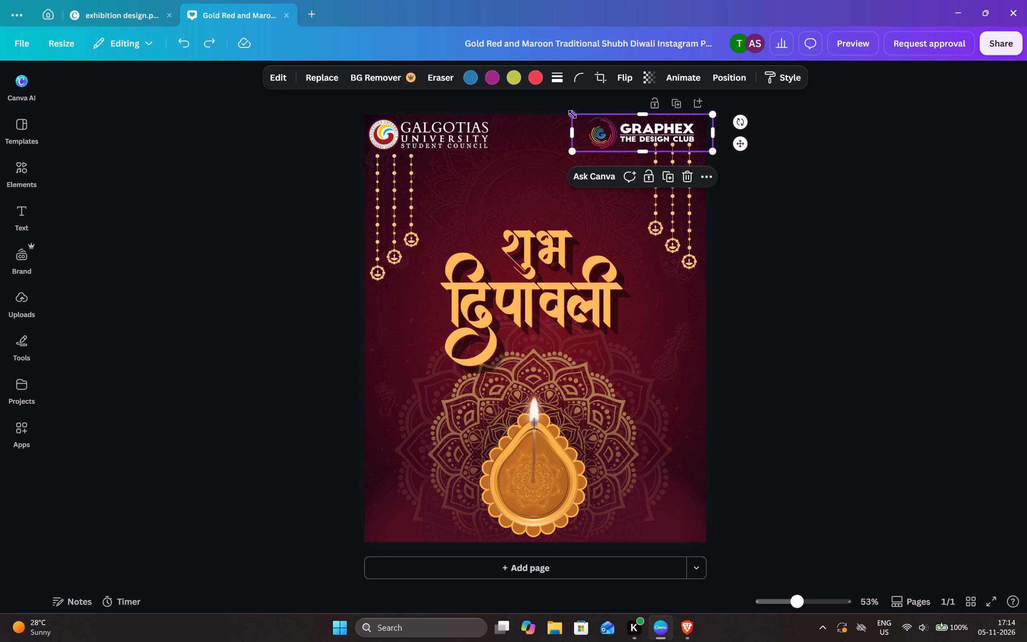
{"action": "left_click_drag", "start_coordinate": [572, 114], "coordinate": [598, 121]}
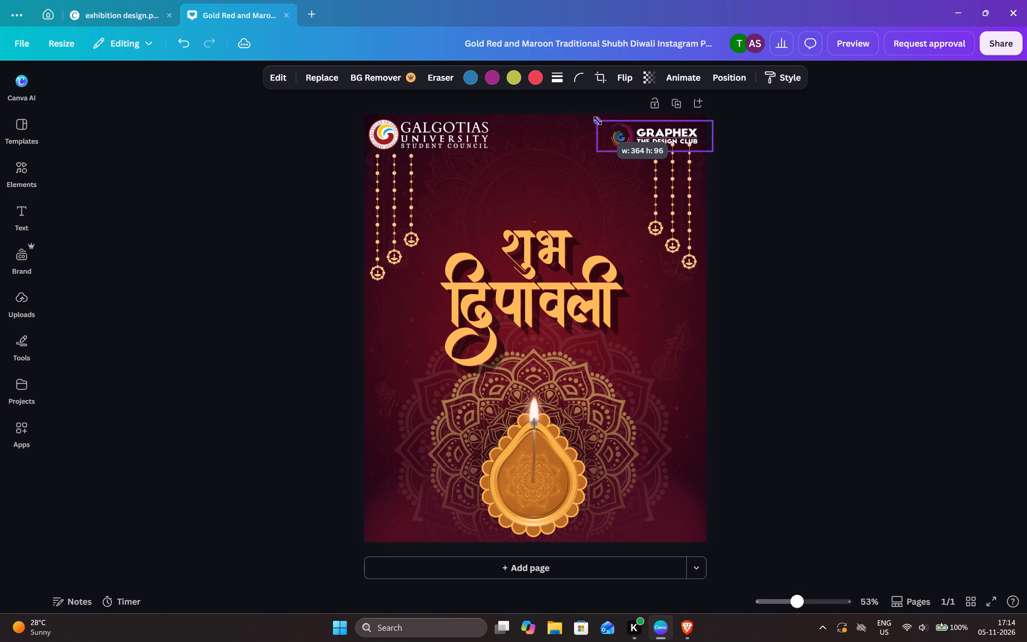
{"action": "left_click_drag", "start_coordinate": [598, 121], "coordinate": [595, 119]}
{"action": "left_click_drag", "start_coordinate": [668, 136], "coordinate": [674, 132]}
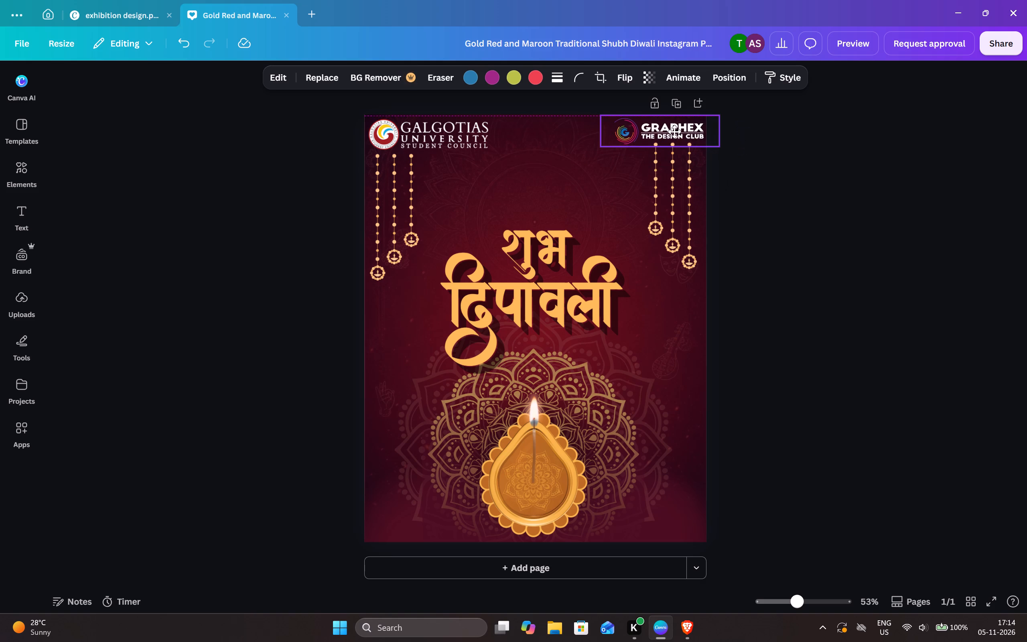
{"action": "left_click_drag", "start_coordinate": [674, 132], "coordinate": [668, 132]}
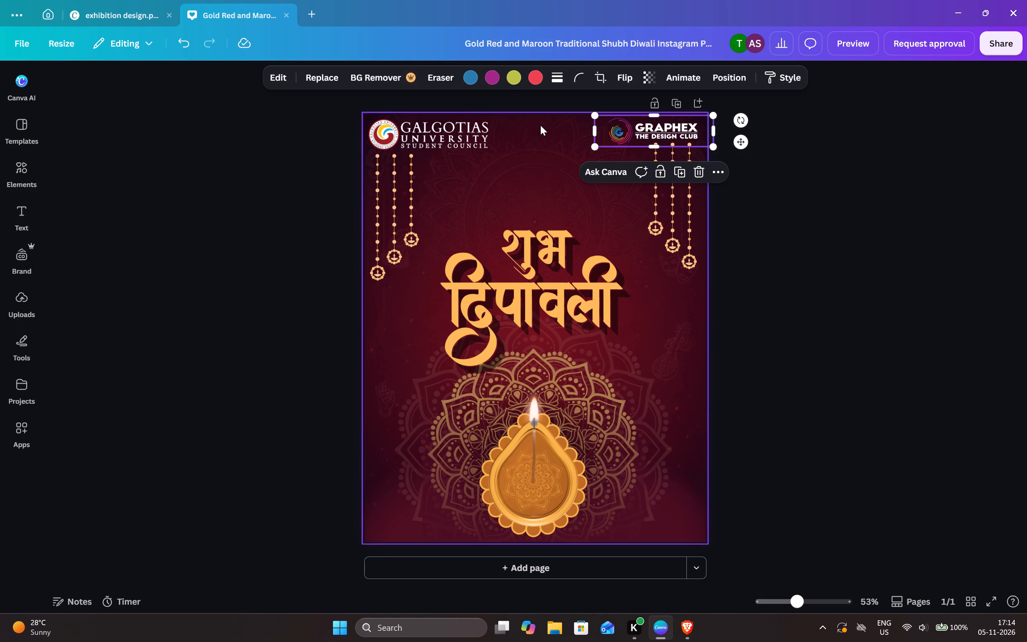
Shrink the Galgotias University Student Council logo slightly to match the Graphex logo's width, keeping it in the page's top-left corner.
{"action": "left_click", "coordinate": [476, 129]}
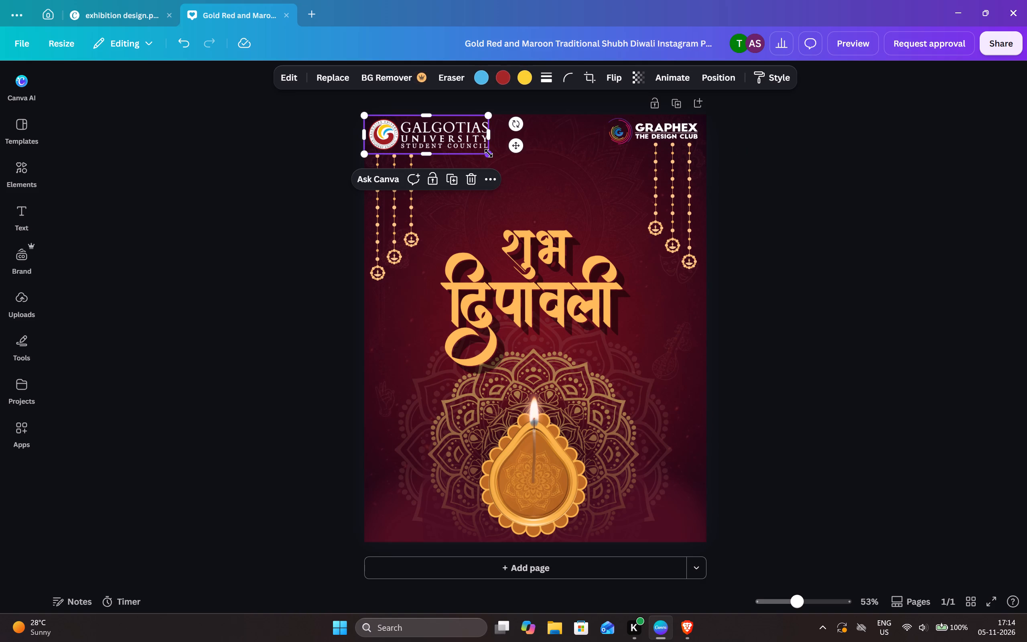
{"action": "left_click_drag", "start_coordinate": [489, 153], "coordinate": [484, 150]}
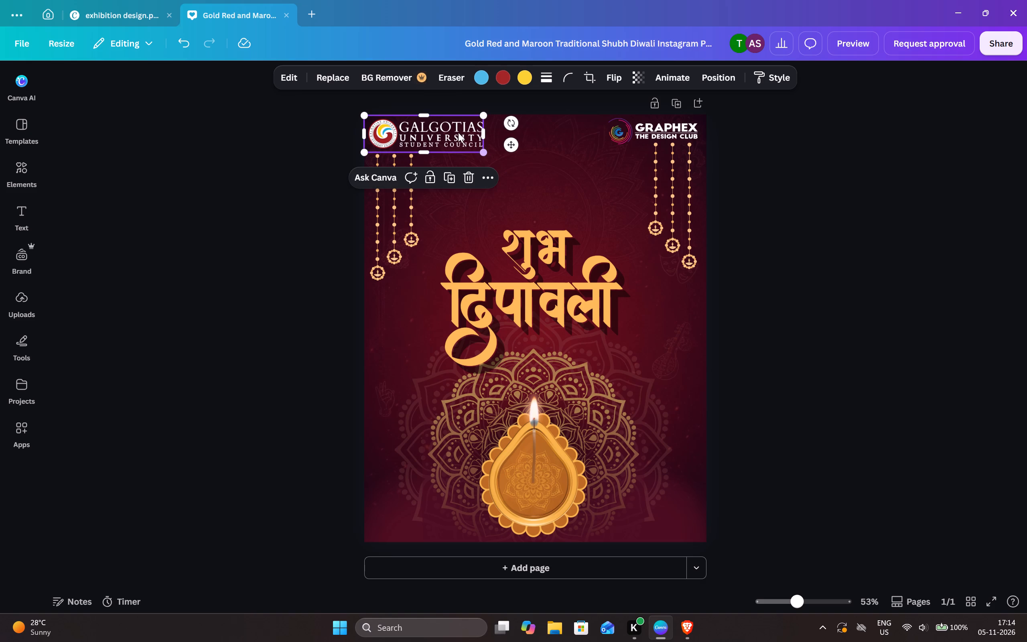
Lower the Graphex logo slightly so its centre lines up with the Galgotias University logo.
{"action": "left_click", "coordinate": [676, 131]}
{"action": "left_click", "coordinate": [672, 131]}
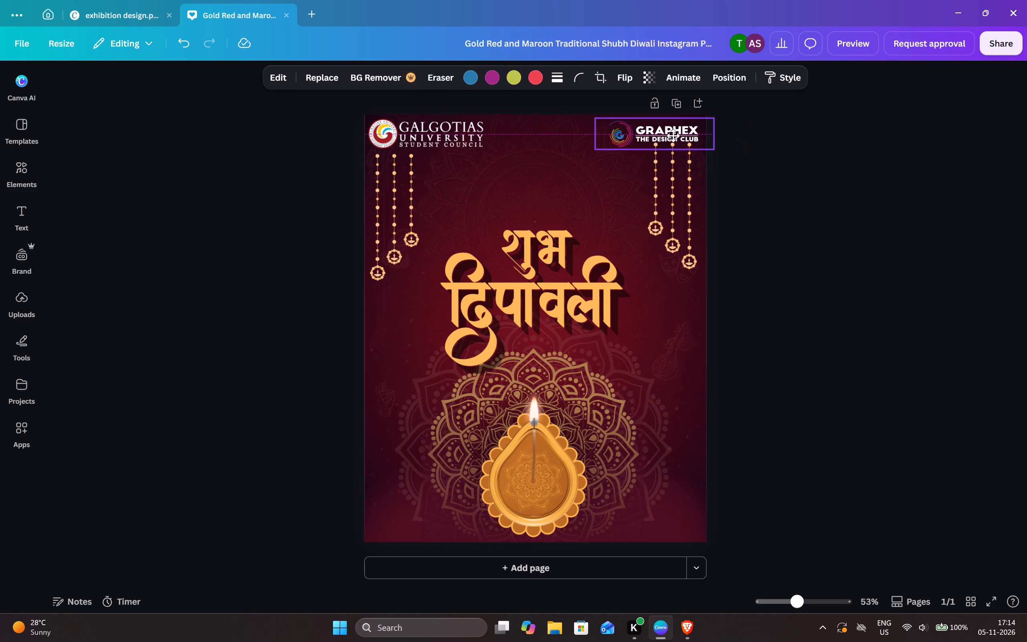
{"action": "left_click", "coordinate": [838, 141]}
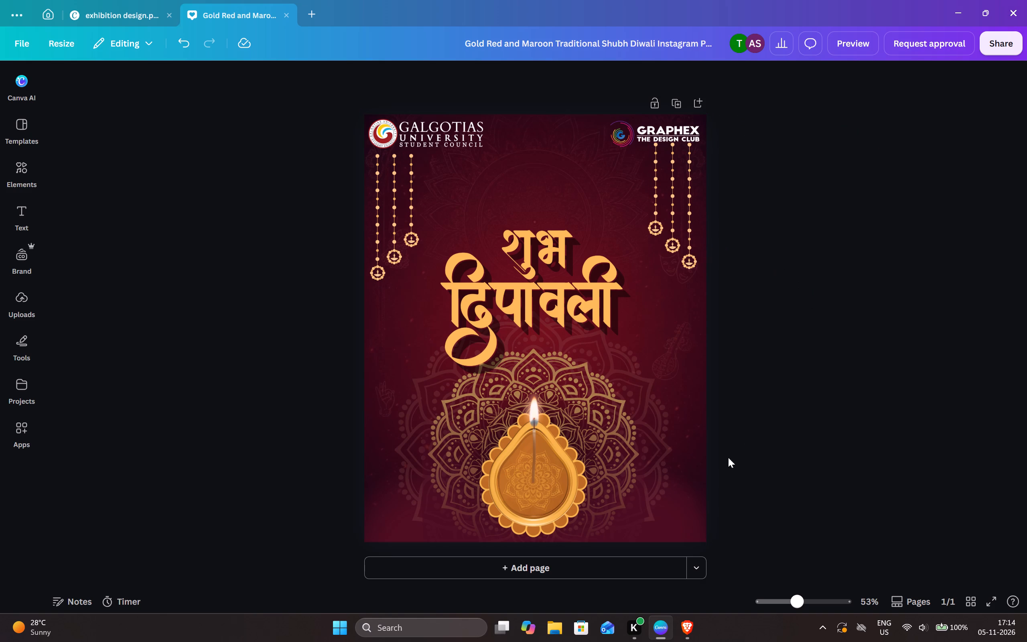
Examine the page's layer list, including the elements inside the diya and mandala group.
{"action": "left_click", "coordinate": [676, 495]}
{"action": "left_click", "coordinate": [597, 426]}
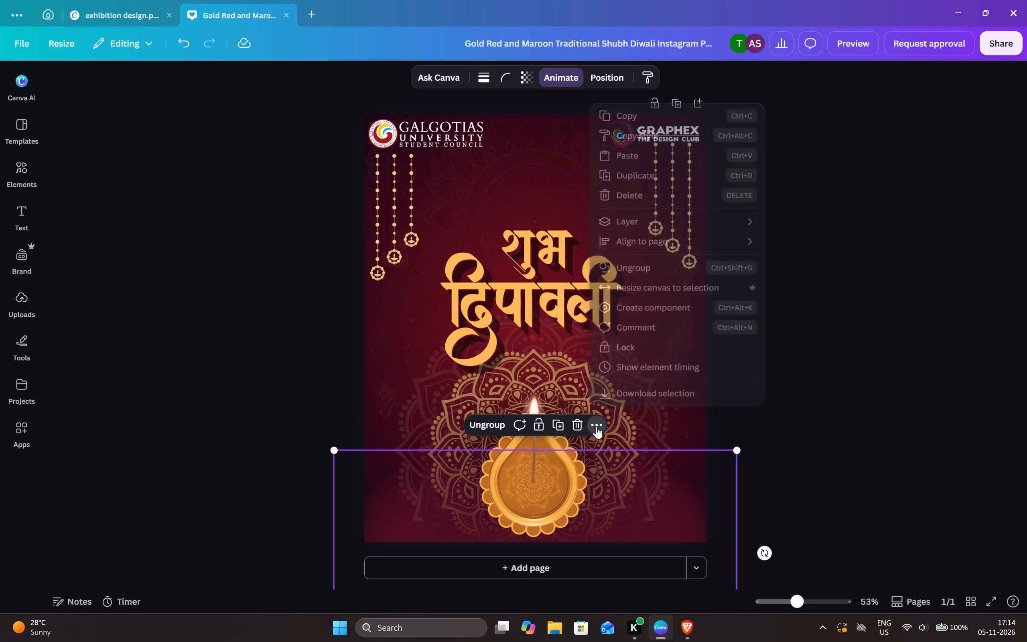
{"action": "left_click", "coordinate": [674, 218]}
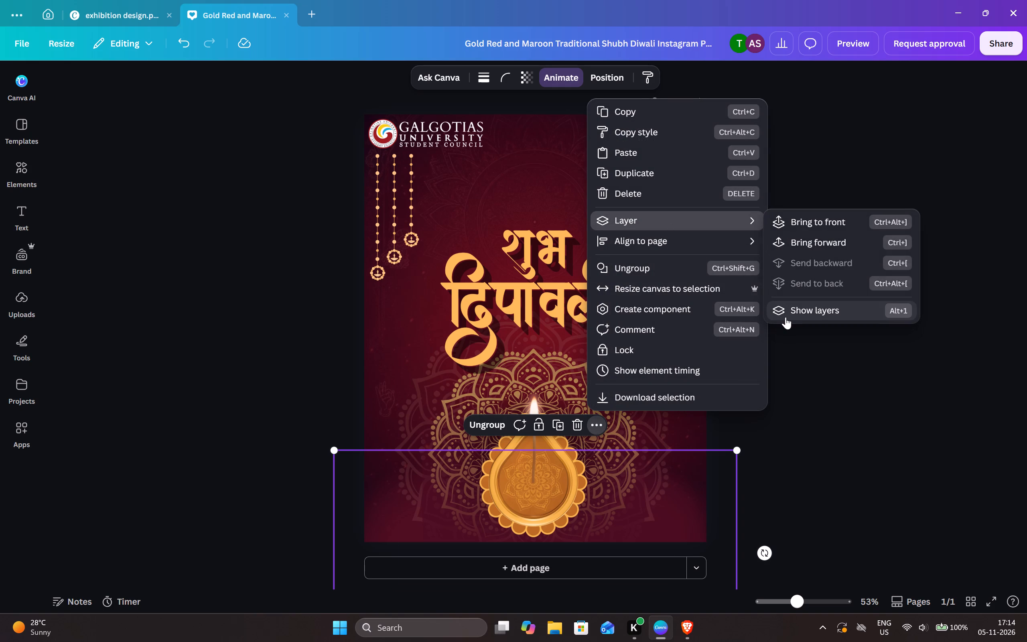
{"action": "left_click", "coordinate": [789, 312]}
{"action": "scroll", "coordinate": [114, 451], "scroll_direction": "down", "scroll_amount": 6}
{"action": "scroll", "coordinate": [137, 479], "scroll_direction": "up", "scroll_amount": 8}
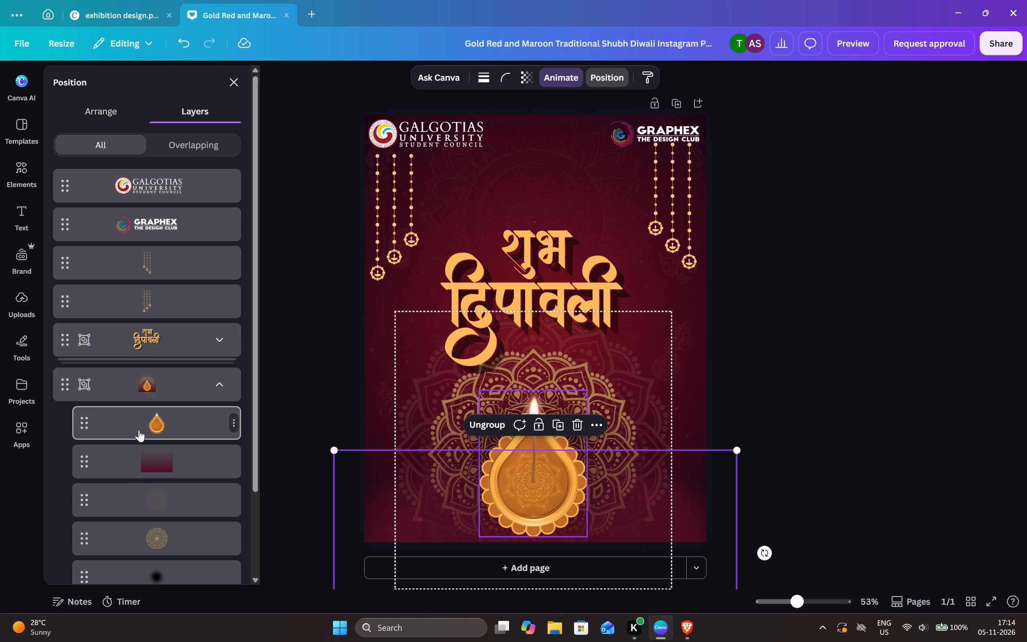
{"action": "left_click", "coordinate": [299, 251]}
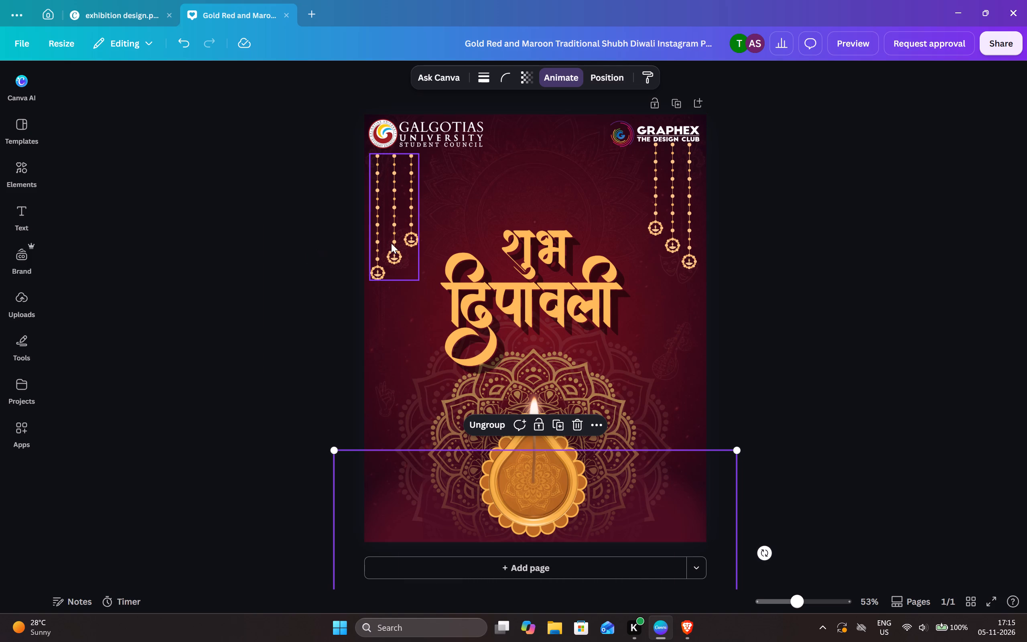
Nudge the left hanging ornament up slightly and set its transparency to 45.
{"action": "left_click", "coordinate": [391, 243]}
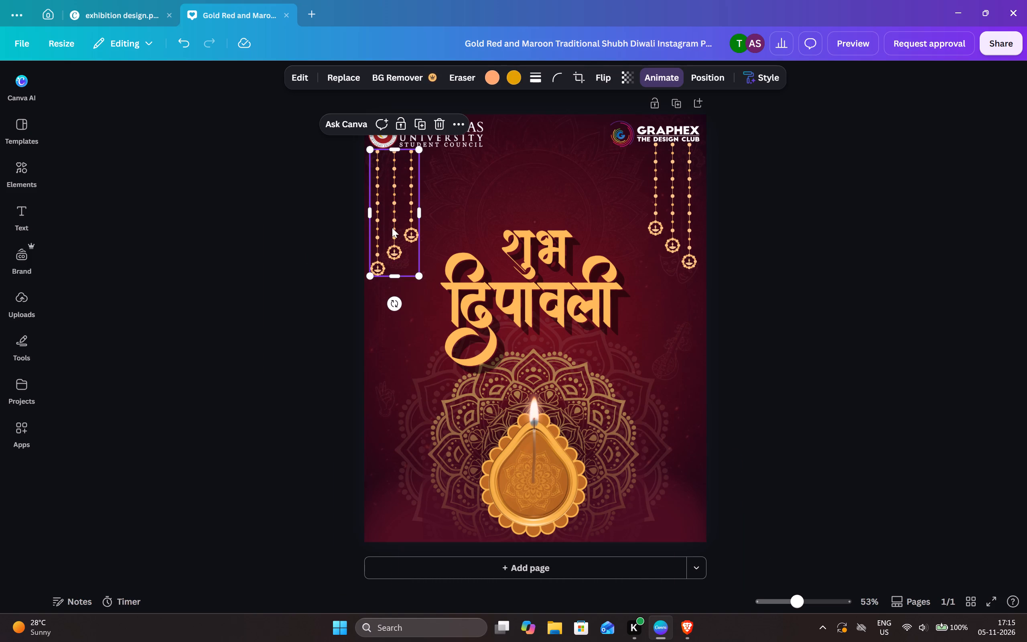
{"action": "left_click", "coordinate": [623, 72]}
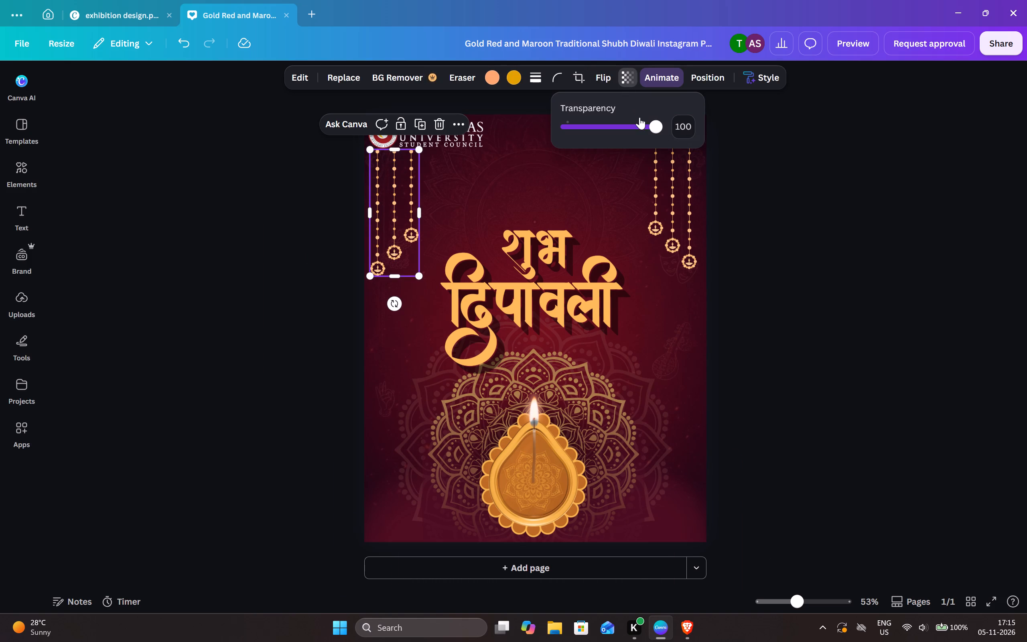
{"action": "left_click_drag", "start_coordinate": [651, 125], "coordinate": [619, 142]}
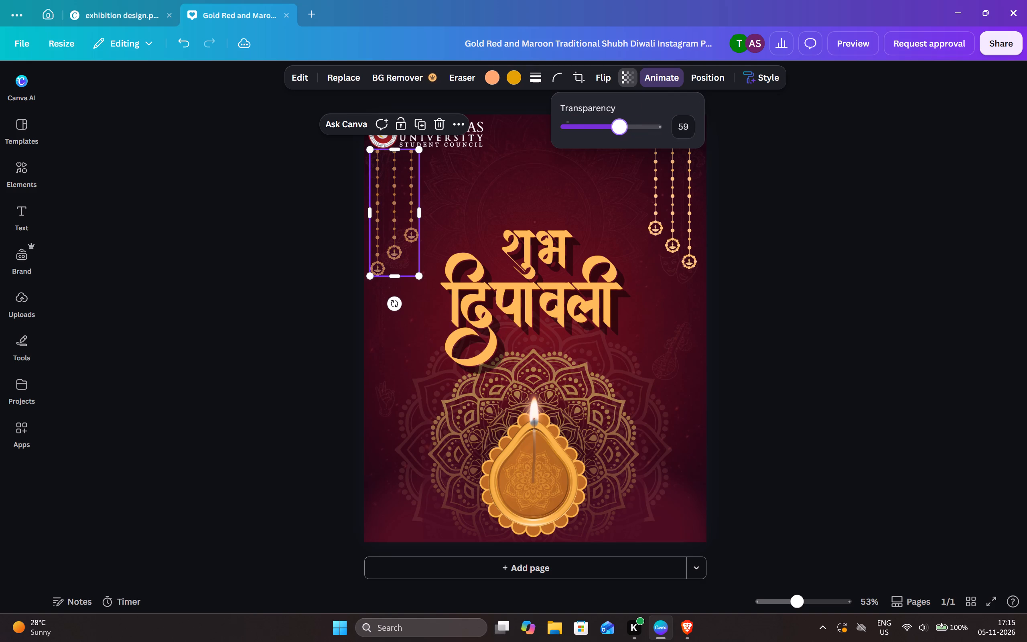
{"action": "left_click_drag", "start_coordinate": [619, 142], "coordinate": [607, 149]}
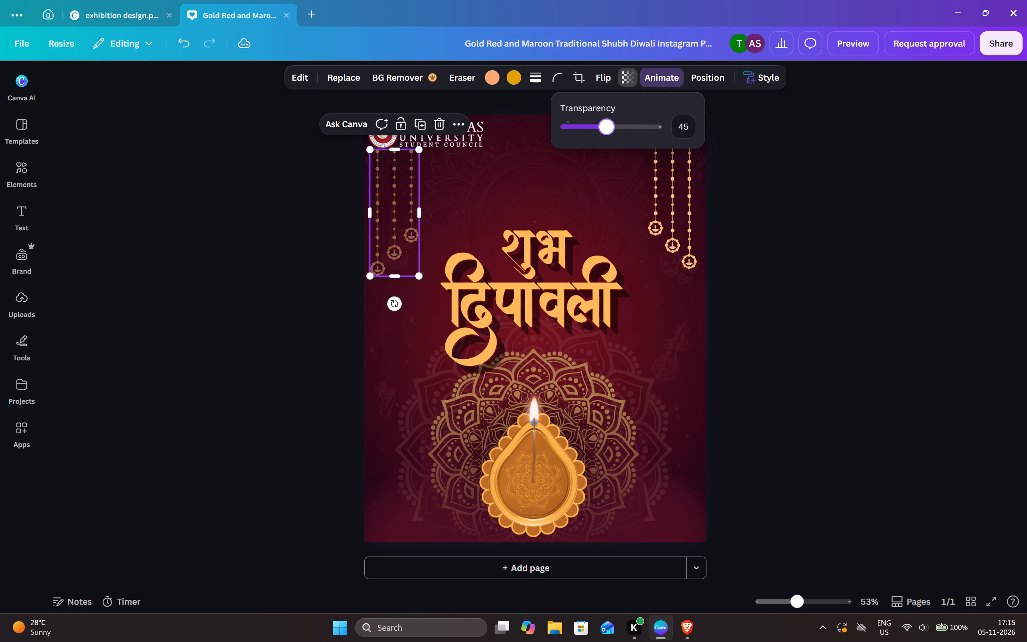
Set the left hanging ornament's transparency to about 35 and move it up to the page's top edge, behind the Galgotias University logo.
{"action": "left_click_drag", "start_coordinate": [607, 149], "coordinate": [597, 155]}
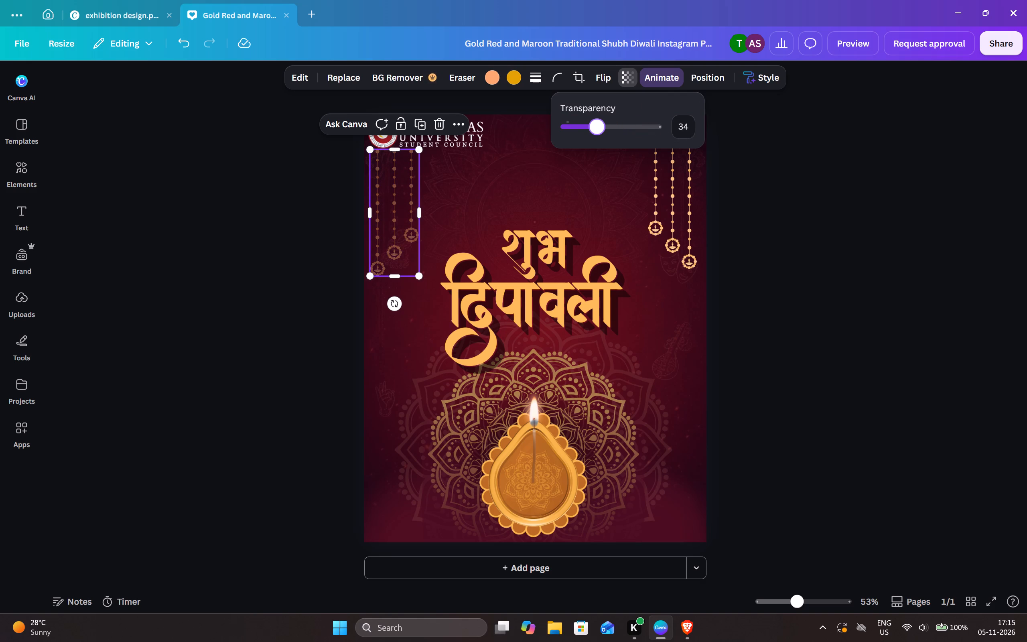
{"action": "left_click_drag", "start_coordinate": [597, 155], "coordinate": [597, 155]}
{"action": "left_click", "coordinate": [790, 163]}
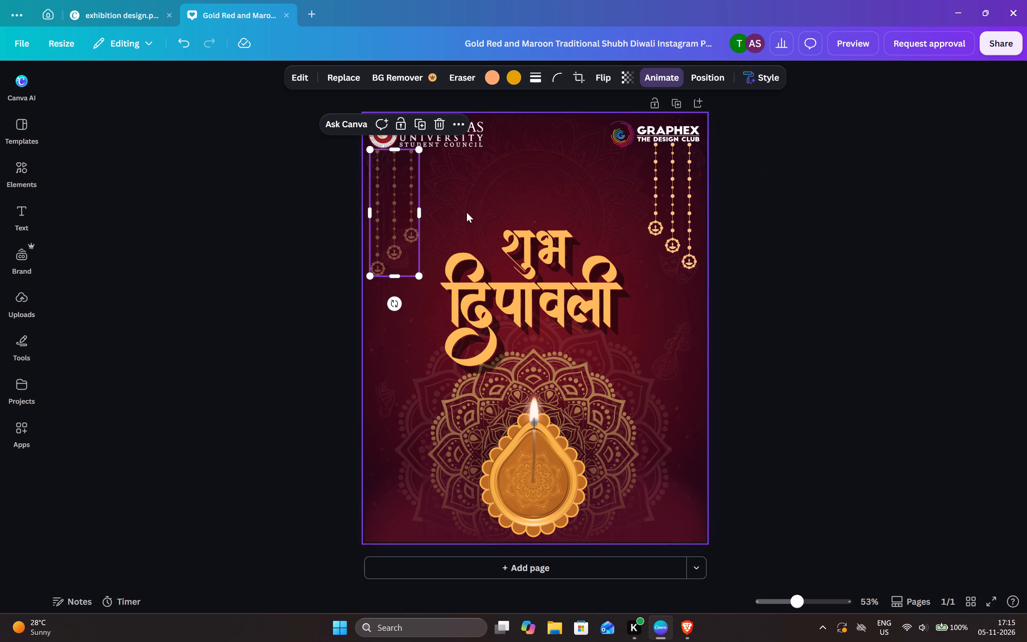
{"action": "left_click_drag", "start_coordinate": [398, 215], "coordinate": [397, 185]}
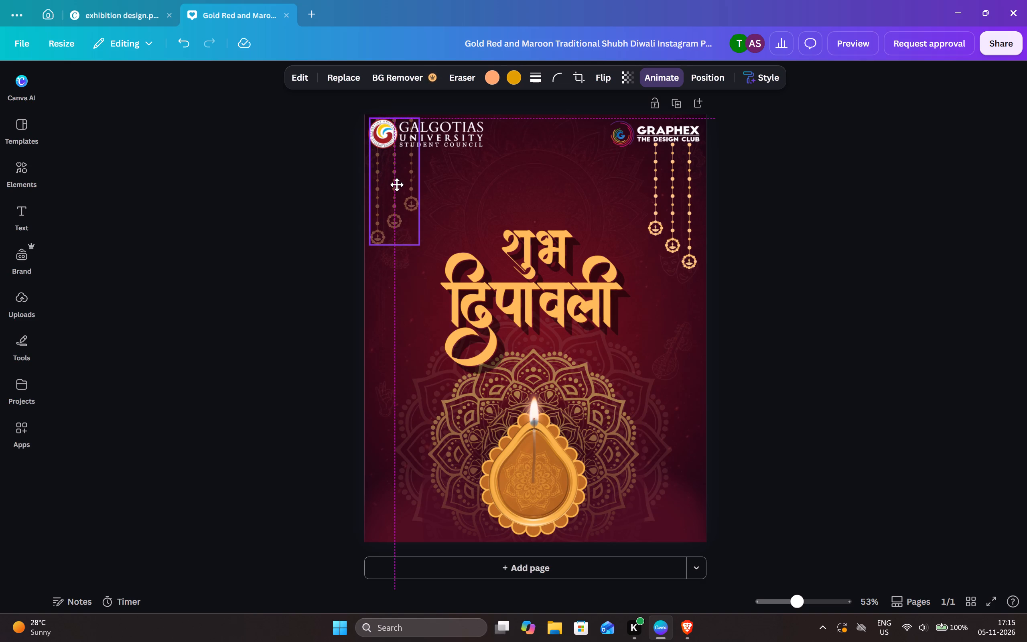
{"action": "left_click_drag", "start_coordinate": [397, 185], "coordinate": [396, 178]}
{"action": "left_click", "coordinate": [774, 189]}
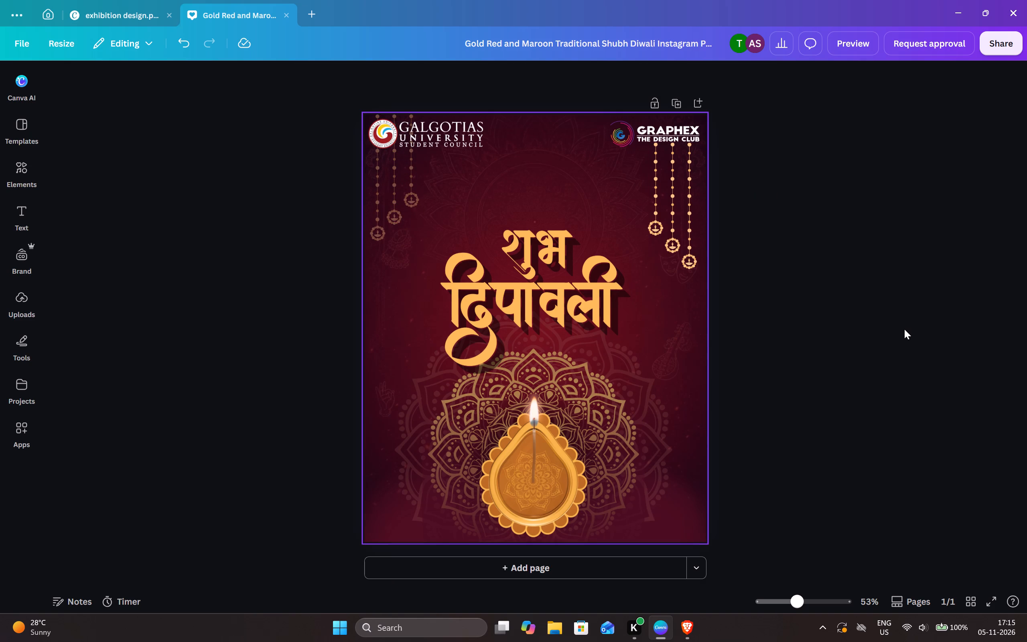
Set the right hanging ornament's transparency to 35 and move it up to the page's top edge, level with the left ornament.
{"action": "left_click", "coordinate": [688, 219]}
{"action": "left_click", "coordinate": [624, 80]}
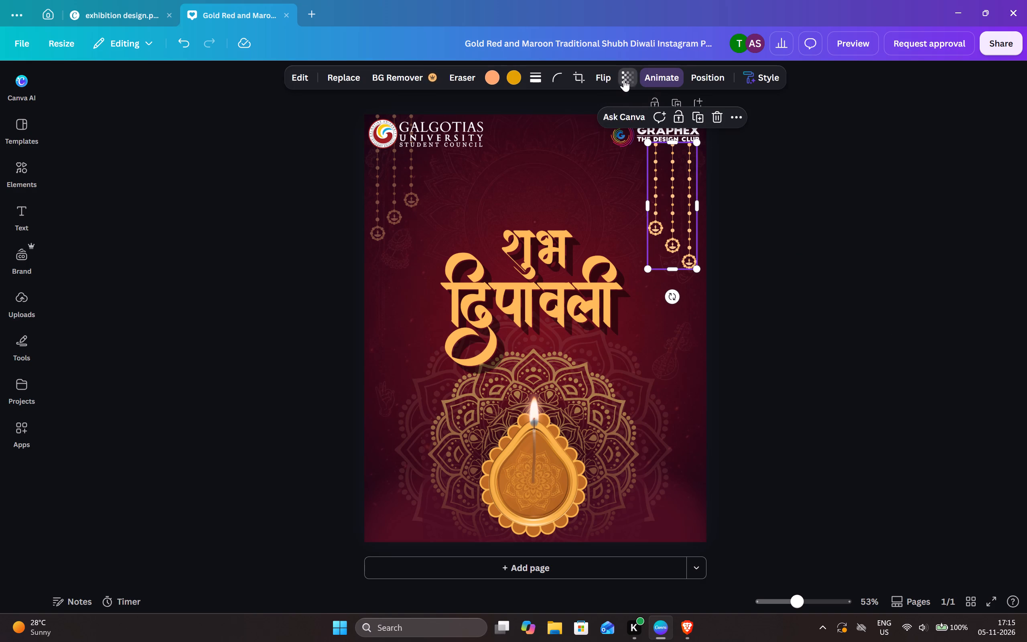
{"action": "left_click", "coordinate": [682, 125]}
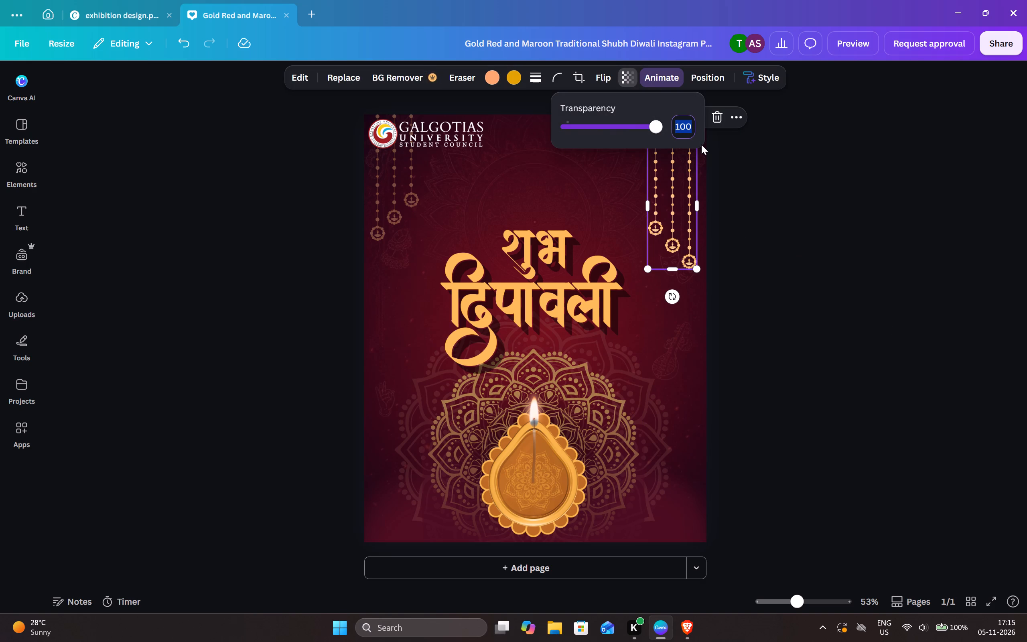
{"action": "type", "text": "35"}
{"action": "key", "text": "Return"}
{"action": "left_click", "coordinate": [774, 192]}
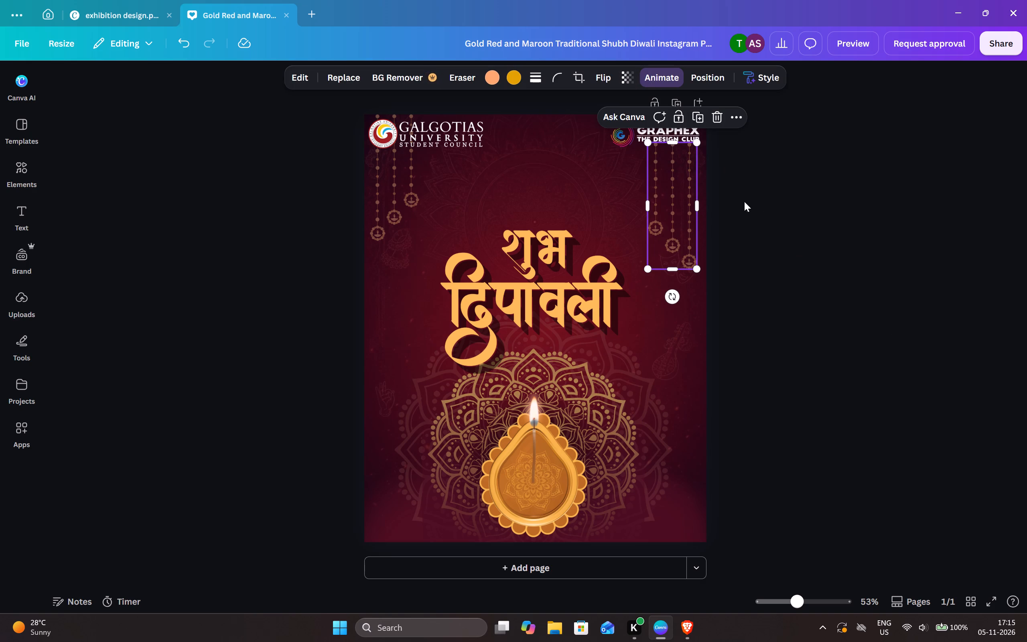
{"action": "left_click_drag", "start_coordinate": [674, 176], "coordinate": [676, 147]}
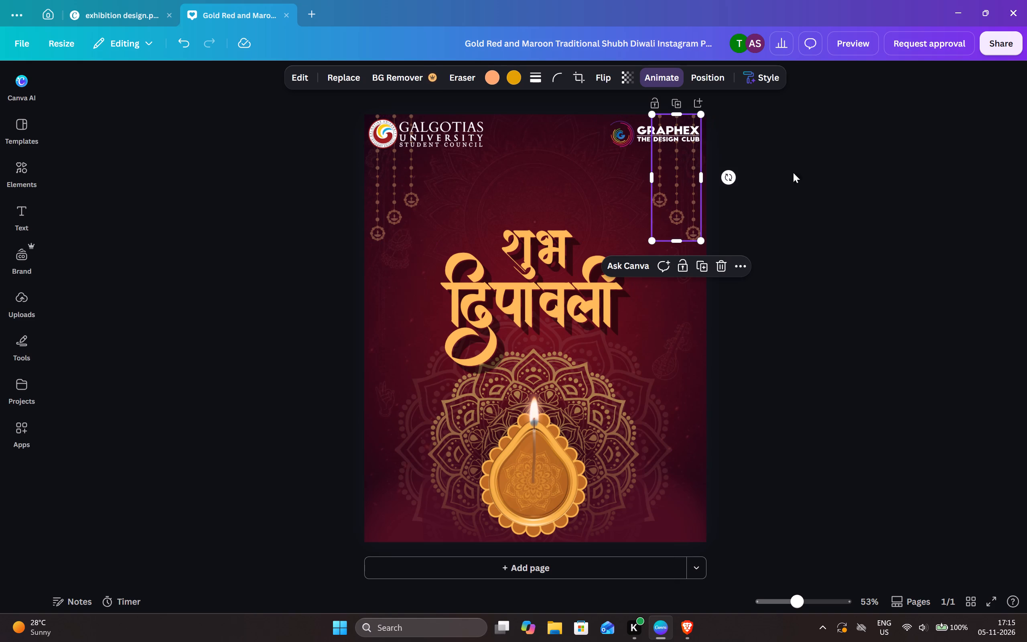
{"action": "left_click", "coordinate": [808, 175]}
Add a body text box reading "wishes you" and set its font to Libre Baskerville.
{"action": "left_click", "coordinate": [24, 216]}
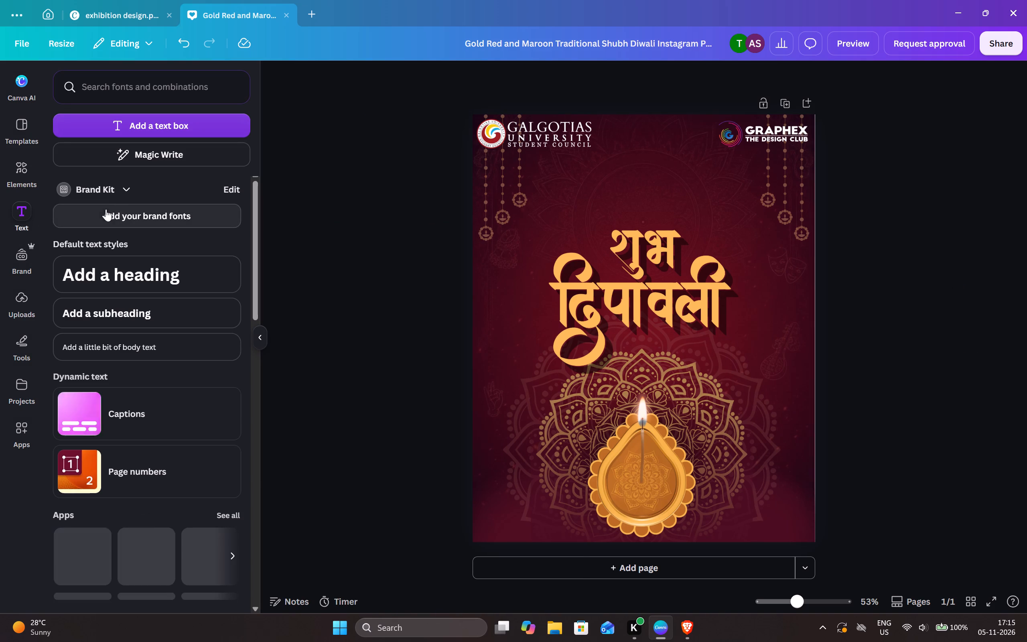
{"action": "left_click", "coordinate": [170, 347]}
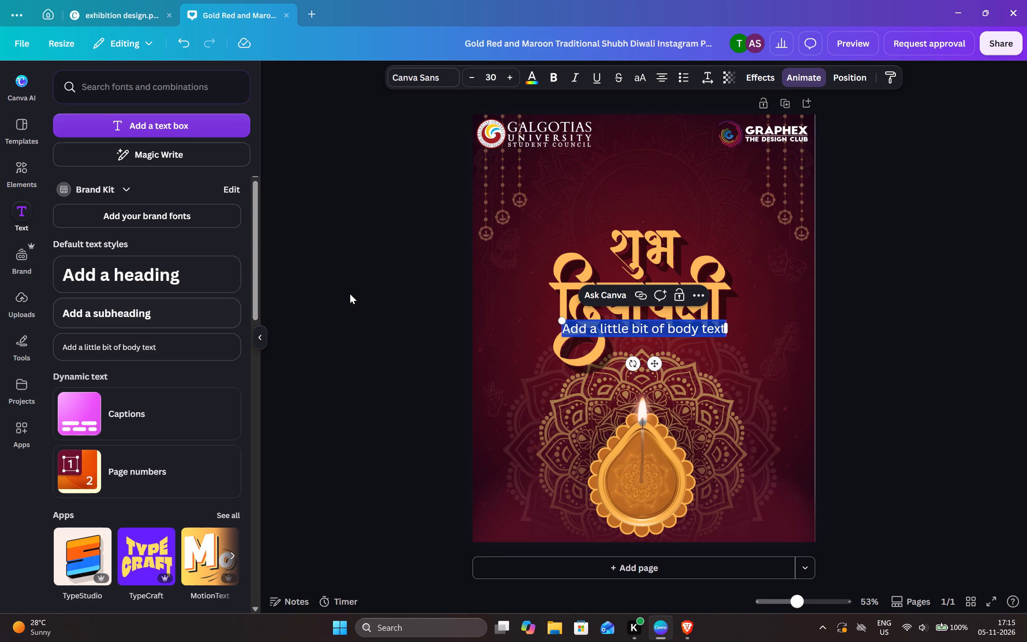
{"action": "key", "text": "BackSpace"}
{"action": "type", "text": "wishes you"}
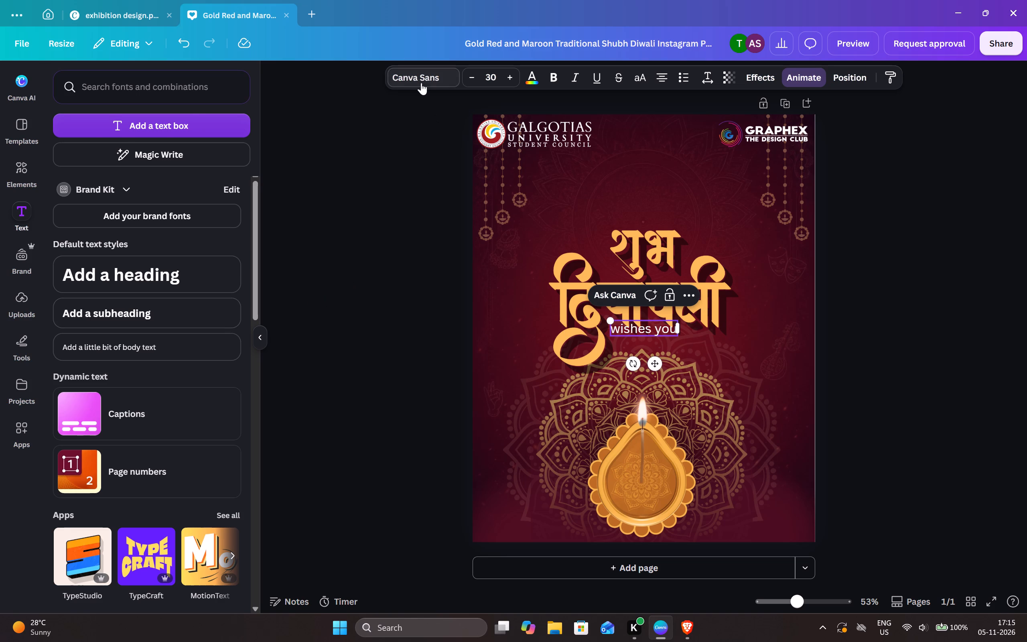
{"action": "left_click", "coordinate": [420, 79]}
{"action": "left_click", "coordinate": [144, 228]}
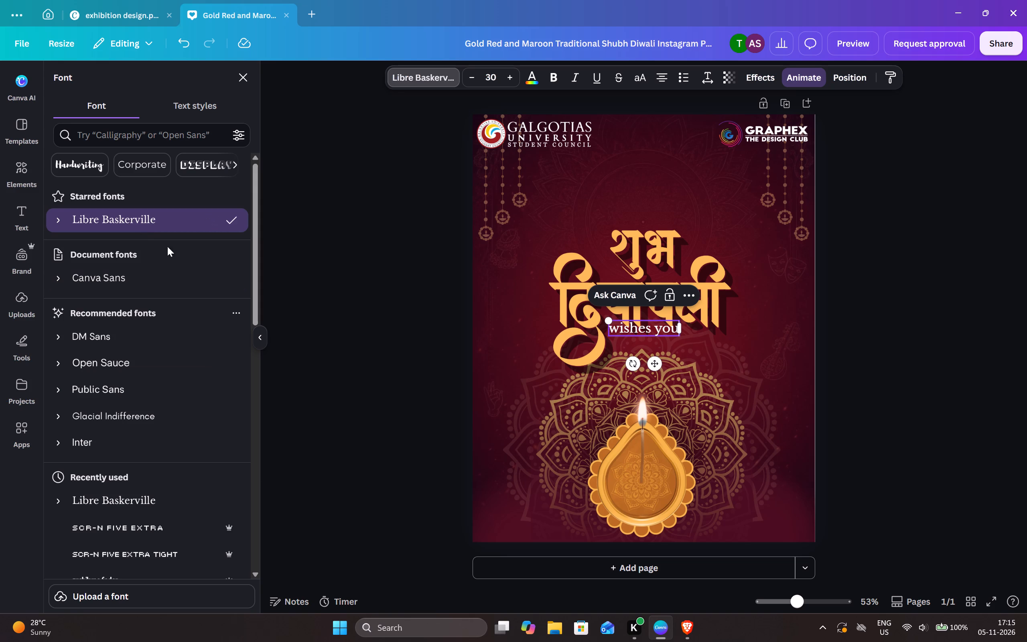
Capitalise the new text to "Wishes you" and widen its box so the words fit on one line.
{"action": "left_click", "coordinate": [625, 331]}
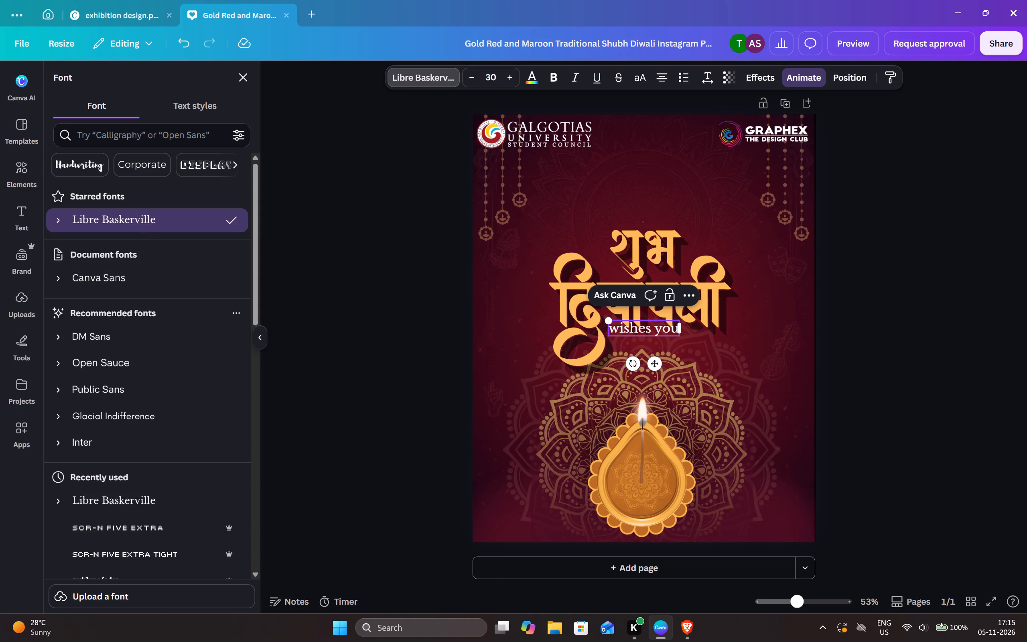
{"action": "left_click", "coordinate": [620, 329]}
{"action": "key", "text": "BackSpace"}
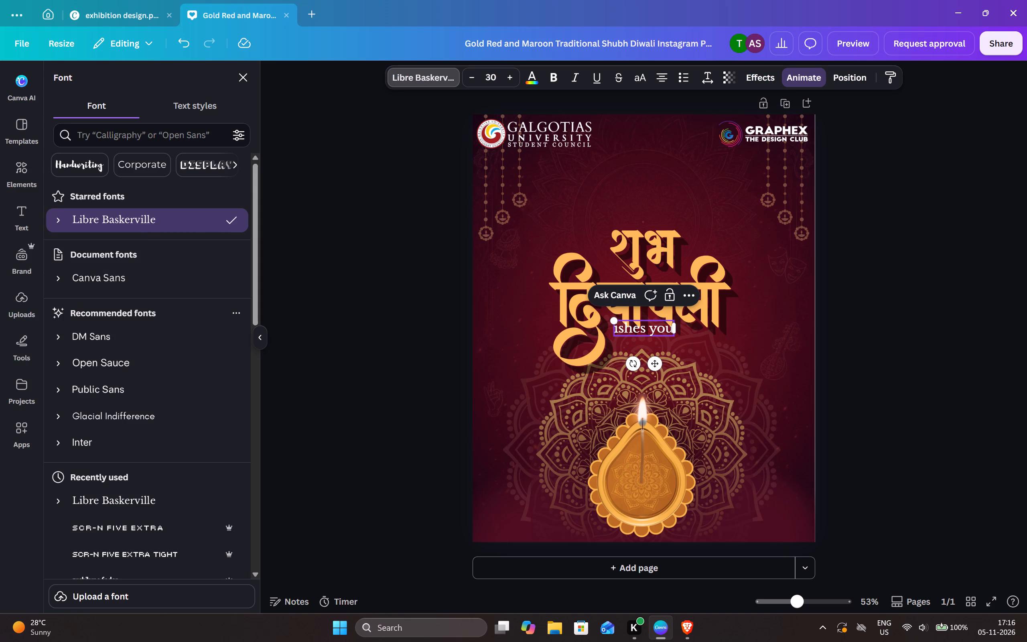
{"action": "key", "text": "shift+w"}
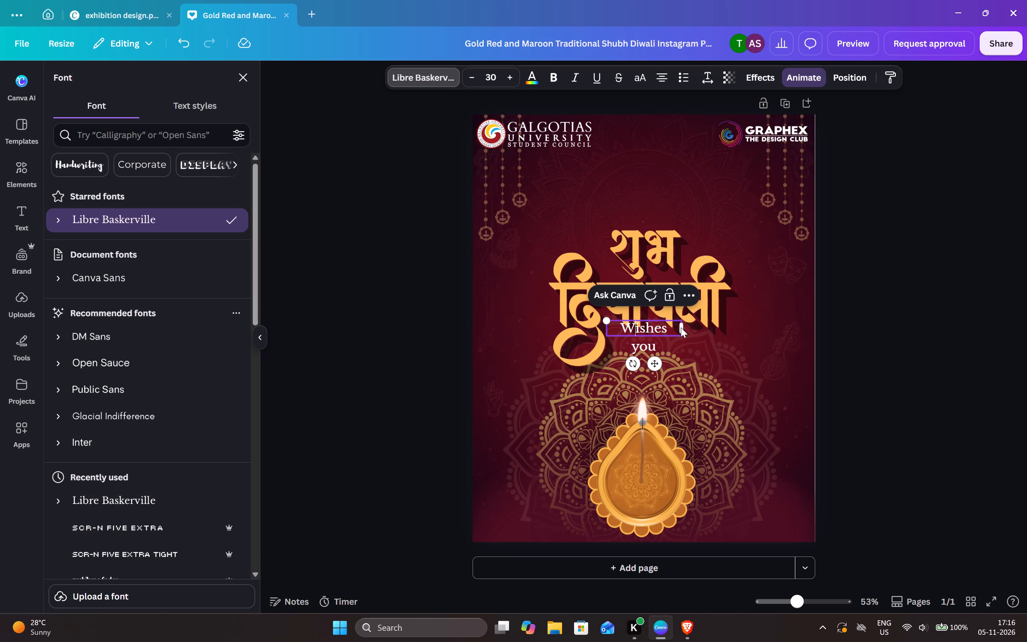
{"action": "left_click_drag", "start_coordinate": [682, 329], "coordinate": [695, 328]}
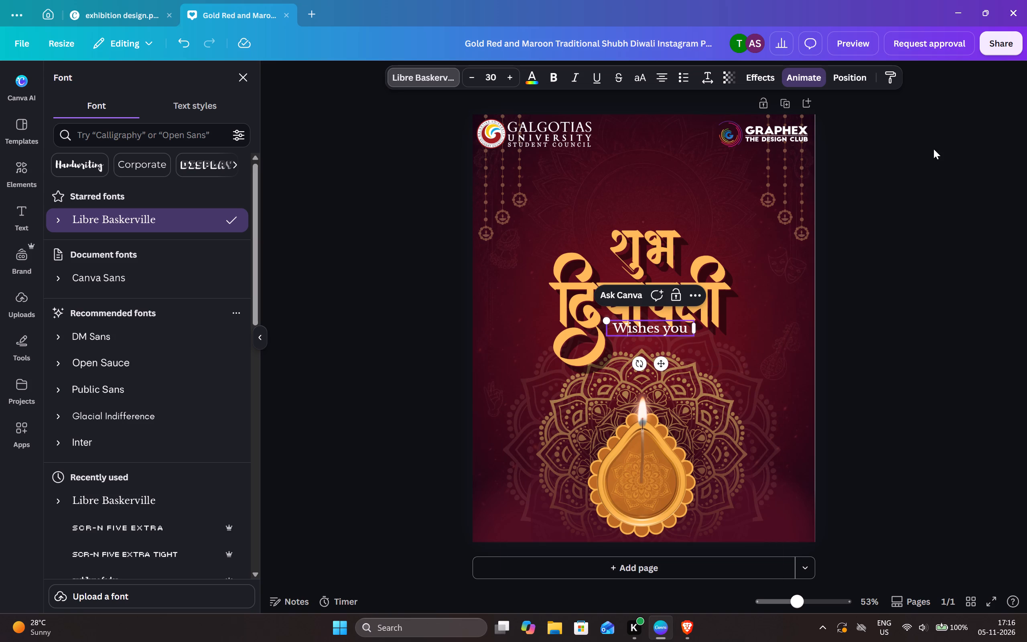
Move the "Wishes you" text just above the Shubh Deepawali title, roughly centred on it.
{"action": "left_click_drag", "start_coordinate": [663, 364], "coordinate": [653, 323]}
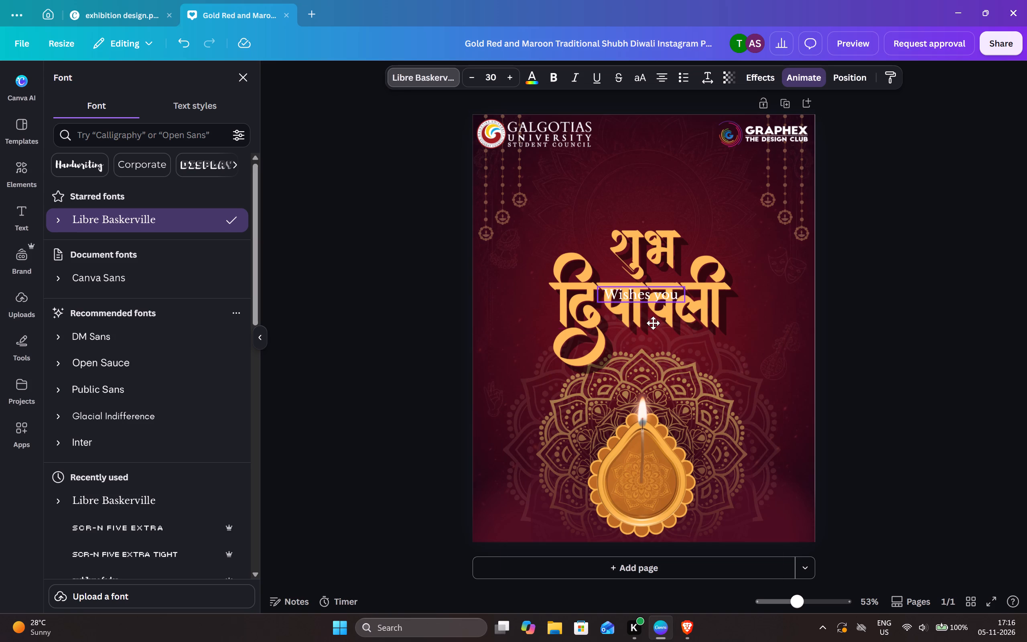
{"action": "left_click_drag", "start_coordinate": [653, 323], "coordinate": [660, 245]}
{"action": "left_click", "coordinate": [895, 268]}
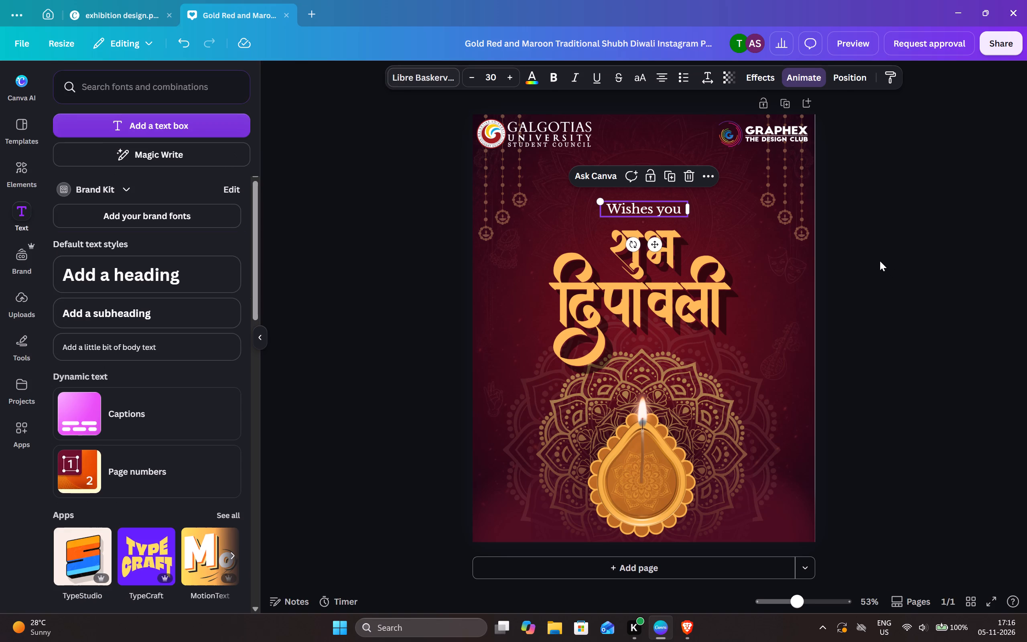
Look through the font list for an alternative font for the "Wishes you" text.
{"action": "left_click", "coordinate": [430, 71]}
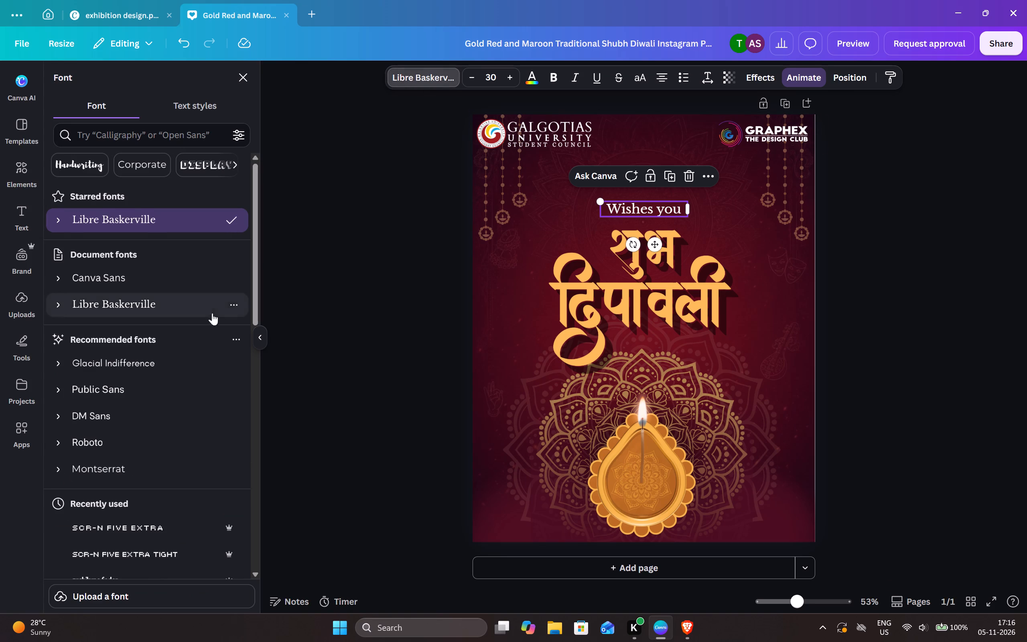
{"action": "scroll", "coordinate": [173, 380], "scroll_direction": "down", "scroll_amount": 5}
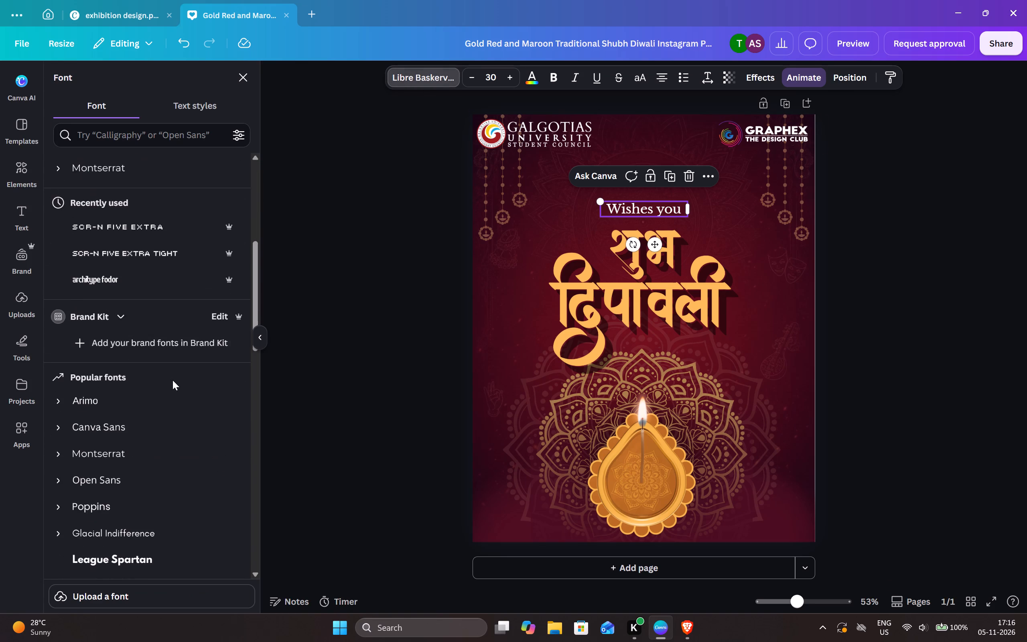
{"action": "scroll", "coordinate": [173, 380], "scroll_direction": "down", "scroll_amount": 7}
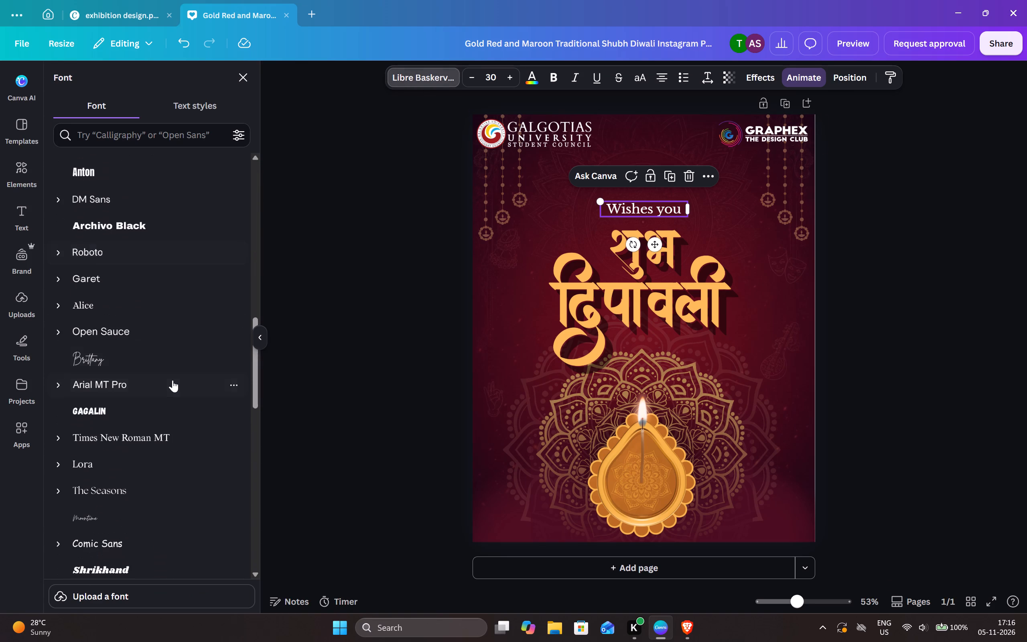
{"action": "scroll", "coordinate": [173, 380], "scroll_direction": "down", "scroll_amount": 4}
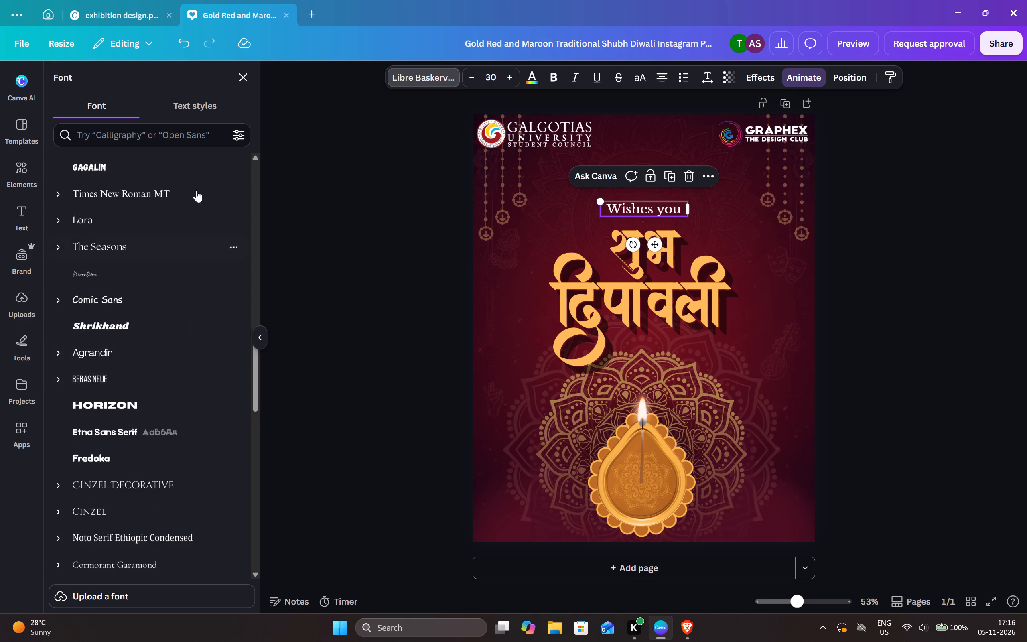
Search the fonts for "al", apply Alice to the "Wishes you" text and add Alice to the starred fonts.
{"action": "left_click", "coordinate": [187, 137]}
{"action": "type", "text": "al"}
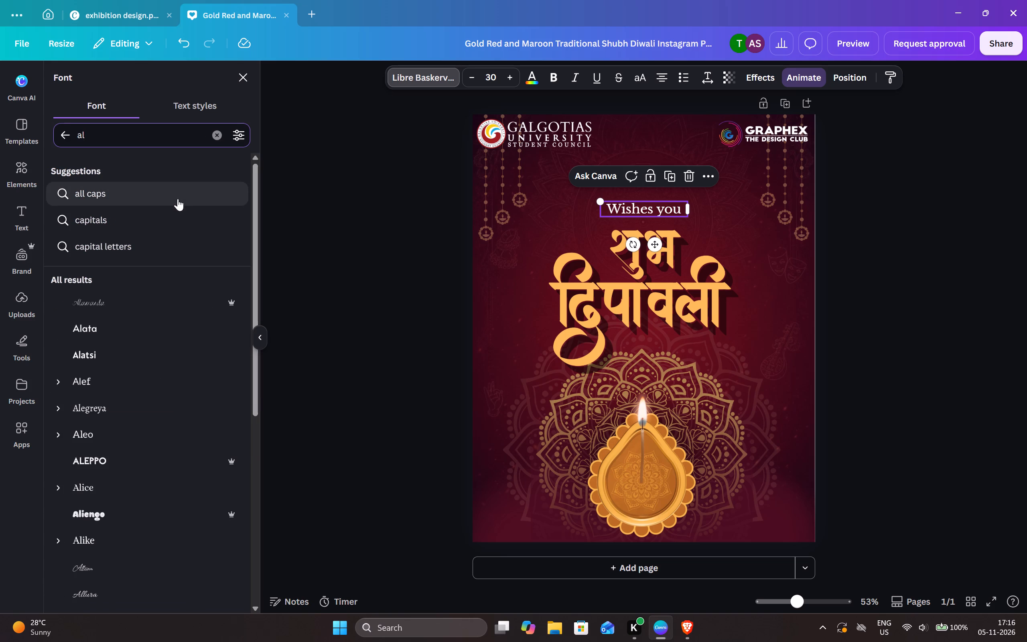
{"action": "left_click", "coordinate": [130, 484]}
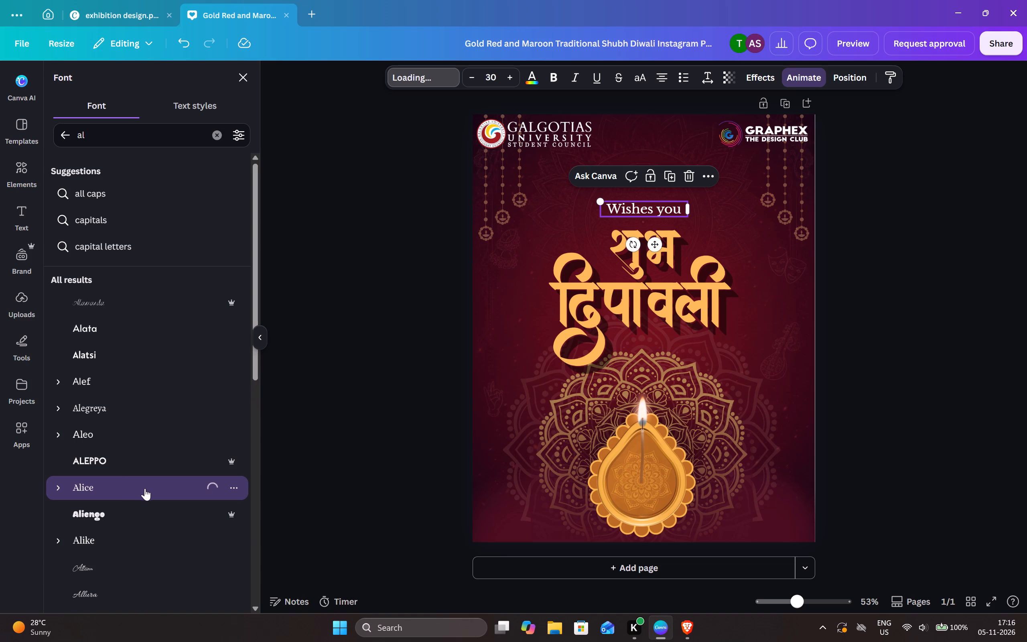
{"action": "left_click", "coordinate": [233, 491]}
{"action": "left_click", "coordinate": [242, 520]}
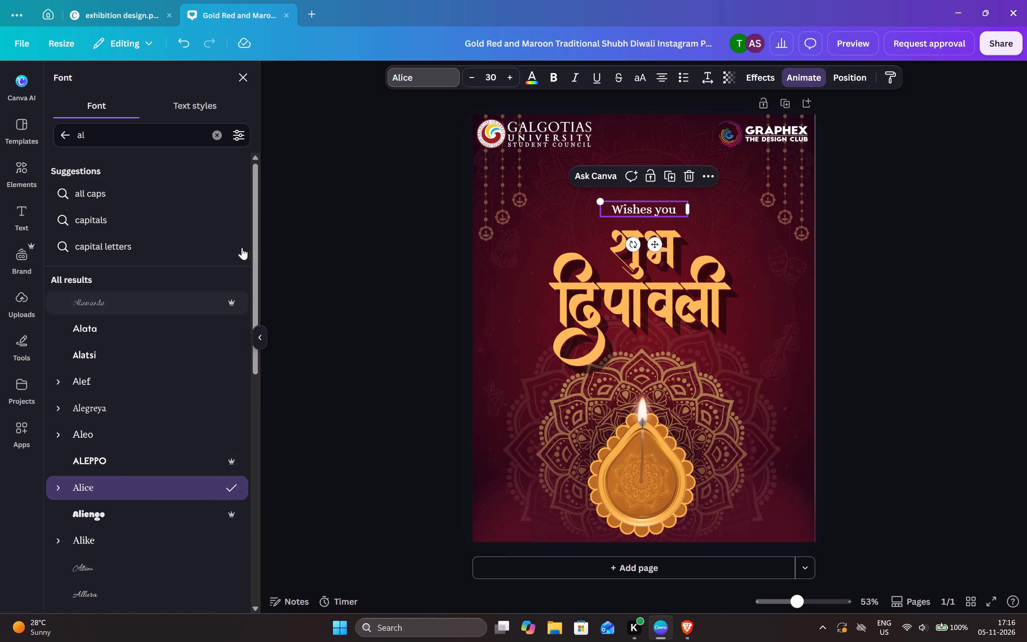
Clear the font search and change the "Wishes you" text back to Libre Baskerville.
{"action": "scroll", "coordinate": [224, 264], "scroll_direction": "up", "scroll_amount": 6}
{"action": "left_click", "coordinate": [222, 135]}
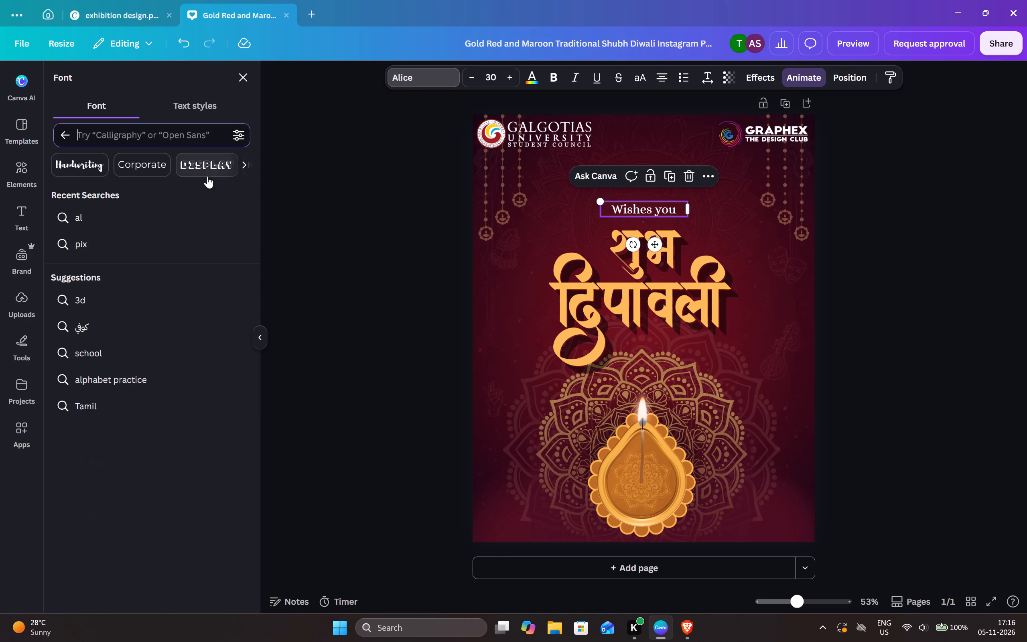
{"action": "left_click", "coordinate": [63, 133]}
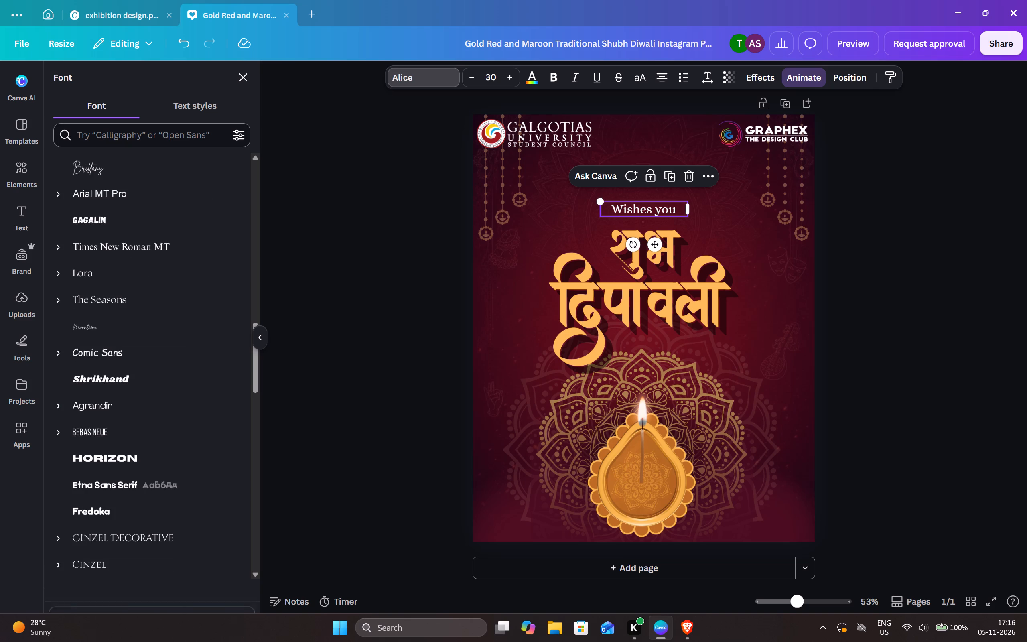
{"action": "scroll", "coordinate": [99, 238], "scroll_direction": "up", "scroll_amount": 19}
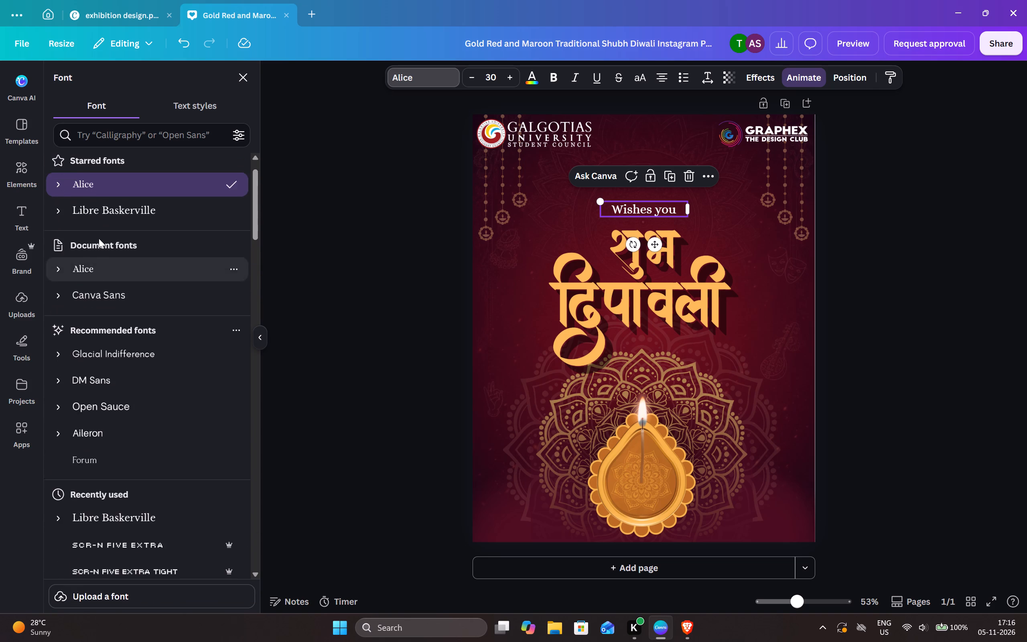
{"action": "scroll", "coordinate": [99, 238], "scroll_direction": "up", "scroll_amount": 1}
{"action": "left_click", "coordinate": [108, 250]}
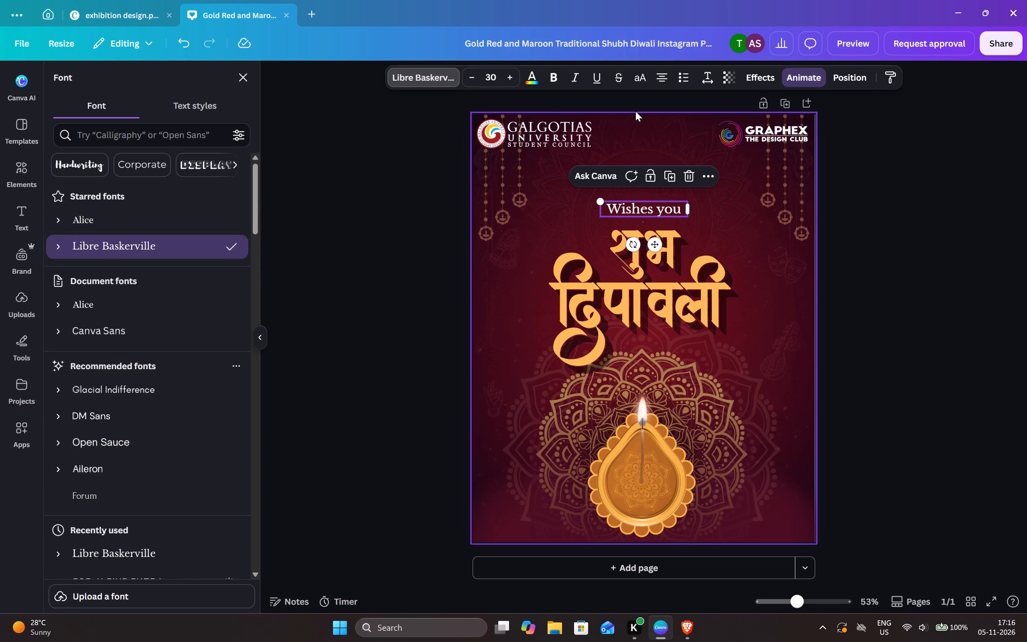
Shrink the "Wishes you" text to a font size of about 23.8 and centre it slightly higher above the title.
{"action": "left_click", "coordinate": [557, 71]}
{"action": "left_click", "coordinate": [557, 71]}
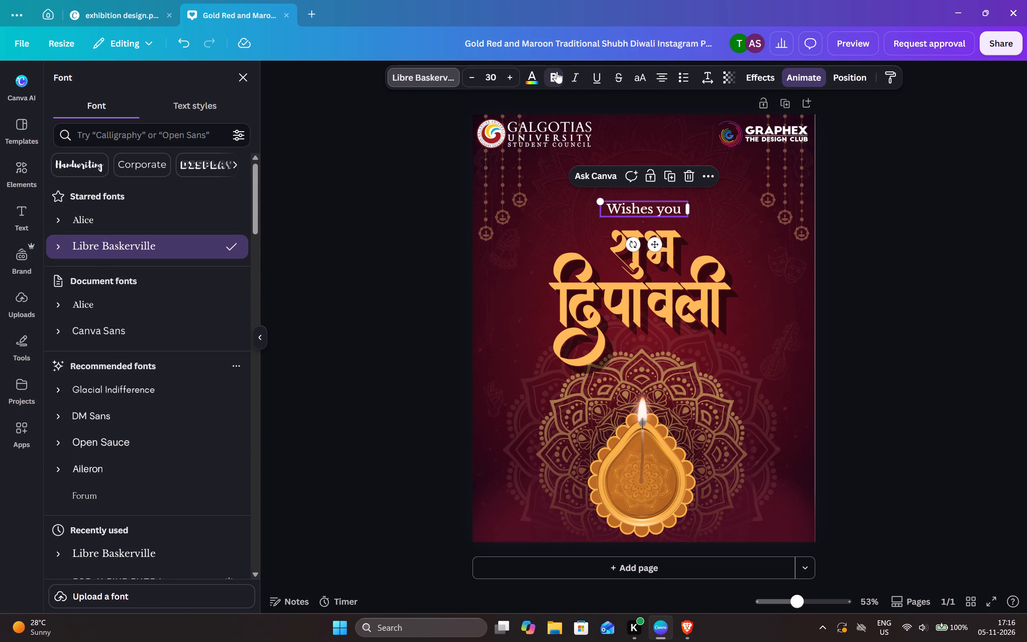
{"action": "left_click_drag", "start_coordinate": [600, 198], "coordinate": [604, 207]}
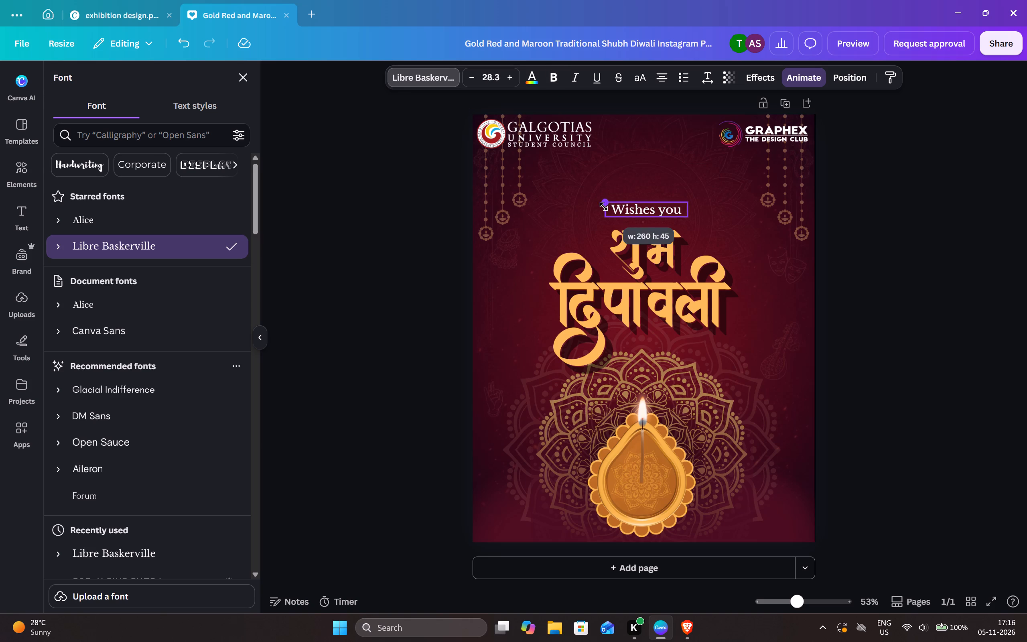
{"action": "left_click_drag", "start_coordinate": [604, 207], "coordinate": [616, 212]}
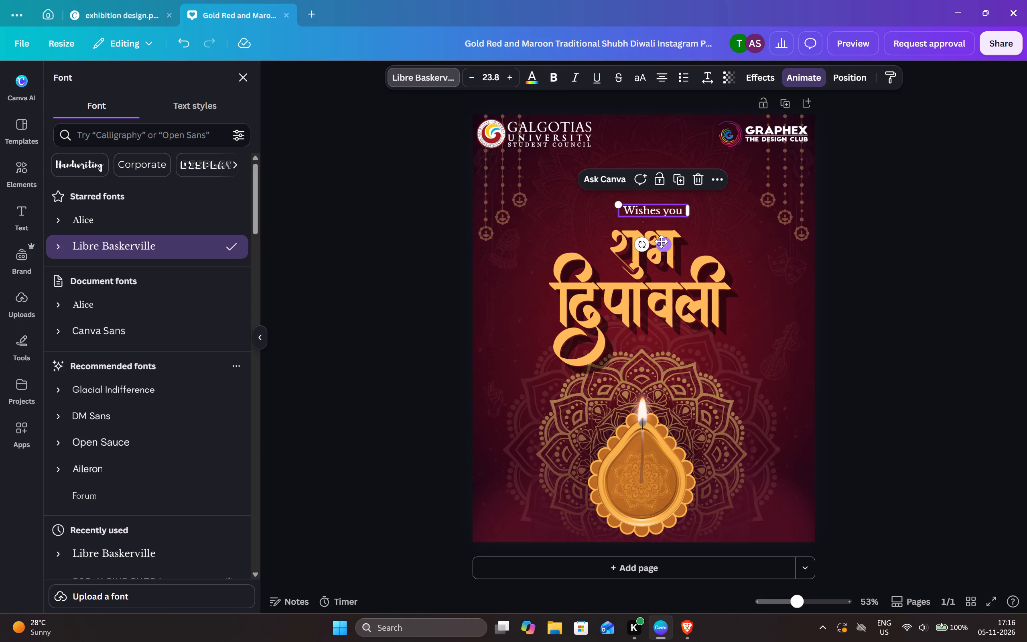
{"action": "left_click_drag", "start_coordinate": [662, 243], "coordinate": [656, 232]}
Lower the Shubh Deepawali title group slightly, keeping it horizontally centred on the page.
{"action": "left_click_drag", "start_coordinate": [657, 261], "coordinate": [657, 267]}
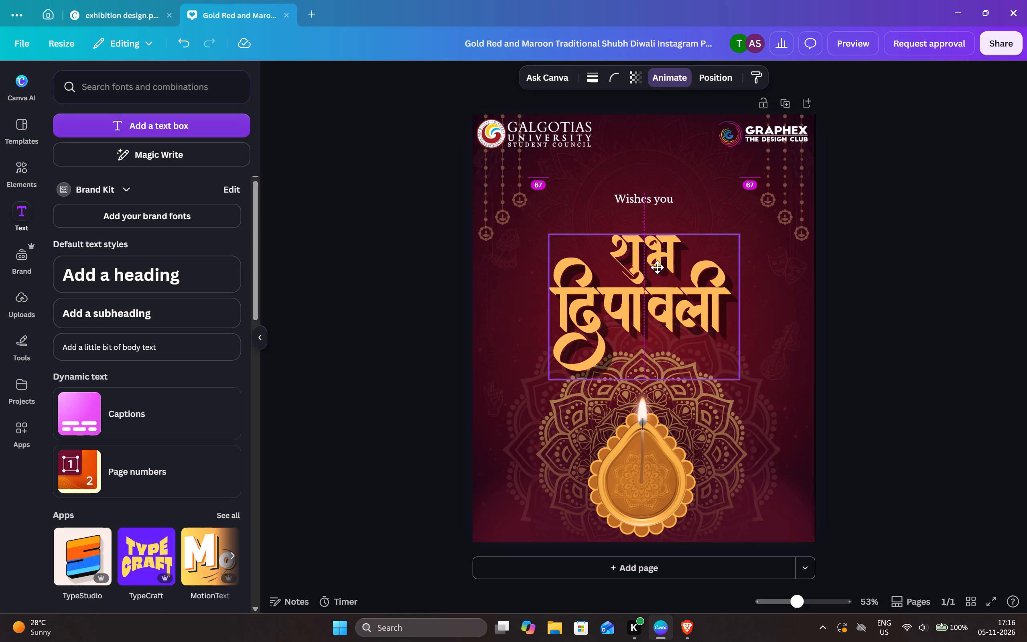
{"action": "left_click_drag", "start_coordinate": [657, 267], "coordinate": [658, 274]}
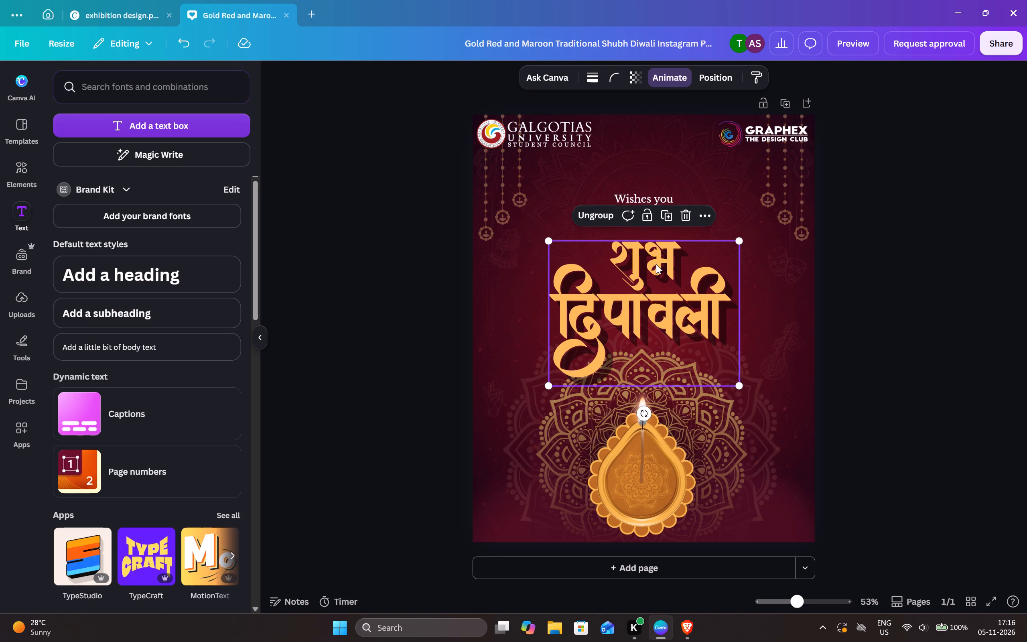
Move the "Wishes you" text slightly lower, closer to the Shubh Deepawali title and still horizontally centred.
{"action": "left_click", "coordinate": [648, 198]}
{"action": "left_click_drag", "start_coordinate": [654, 232], "coordinate": [655, 233]}
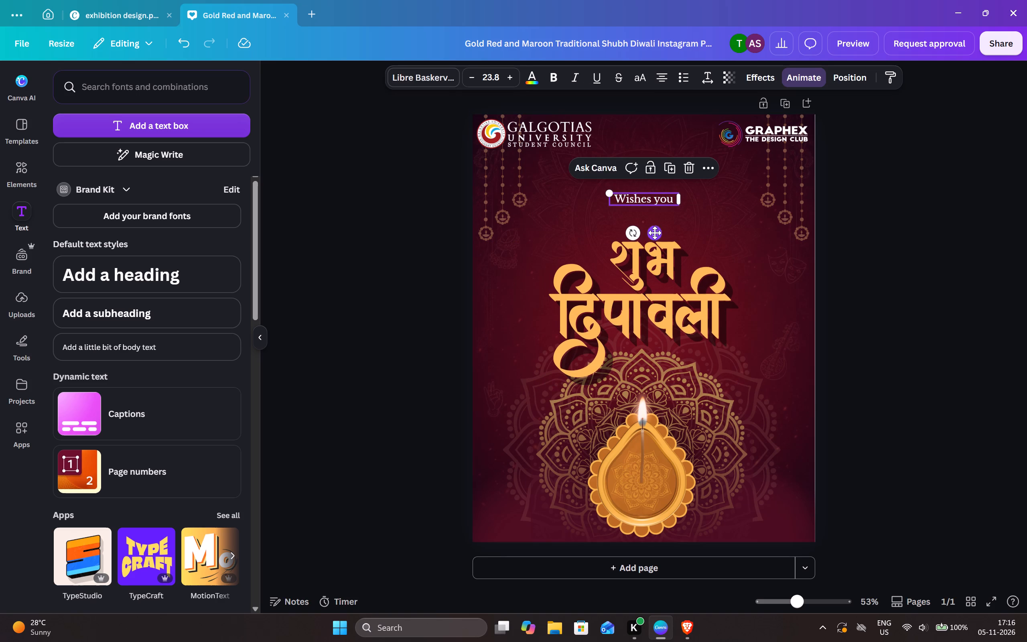
{"action": "left_click_drag", "start_coordinate": [655, 233], "coordinate": [655, 236]}
{"action": "left_click", "coordinate": [920, 230]}
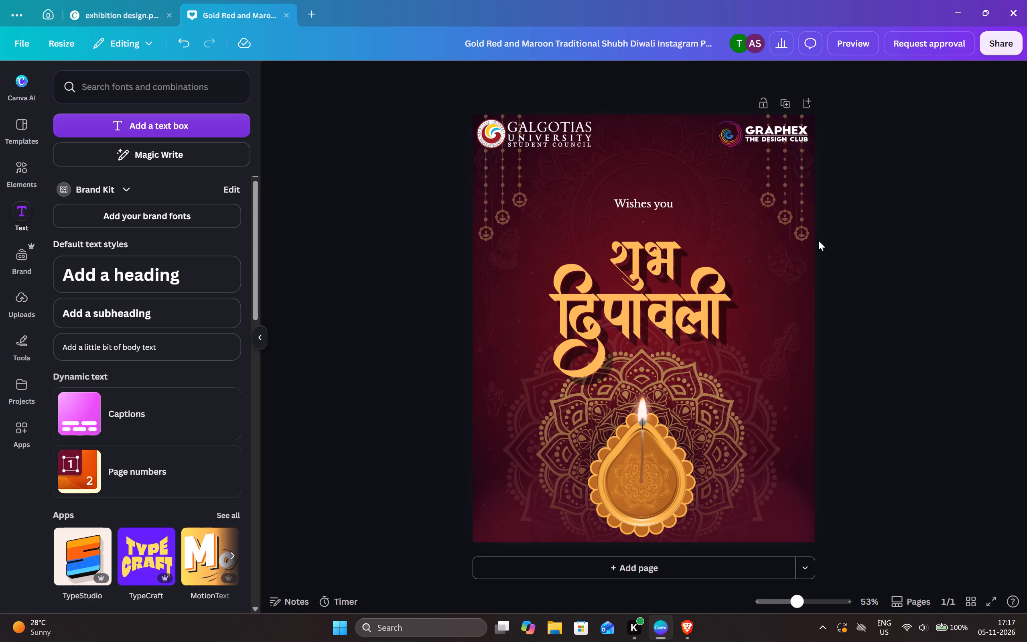
Change the "Wishes you" text colour to light grey #d9d9d9.
{"action": "left_click", "coordinate": [660, 199]}
{"action": "left_click", "coordinate": [534, 80]}
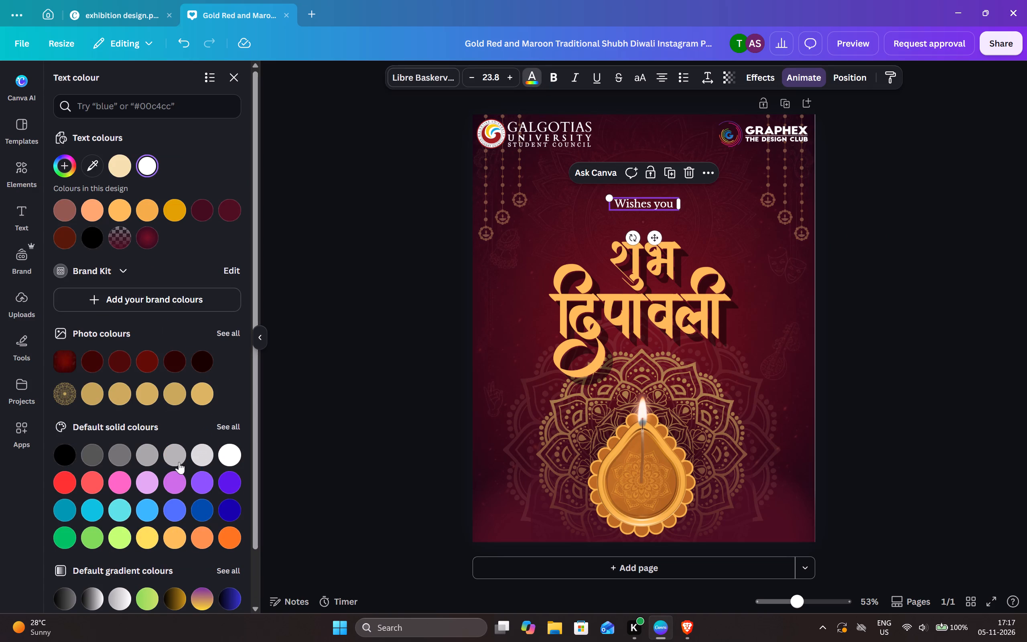
{"action": "left_click", "coordinate": [205, 455]}
{"action": "left_click", "coordinate": [355, 369]}
{"action": "left_click", "coordinate": [369, 355]}
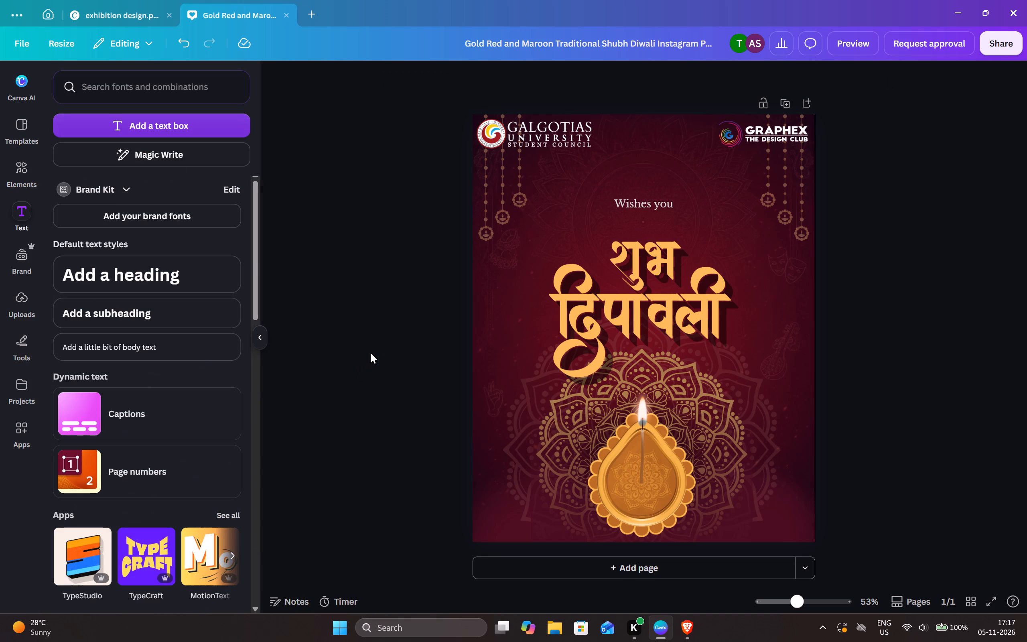
Shrink the "Wishes you" text to a font size of about 19.6 and re-centre it slightly higher above the title.
{"action": "left_click", "coordinate": [658, 209]}
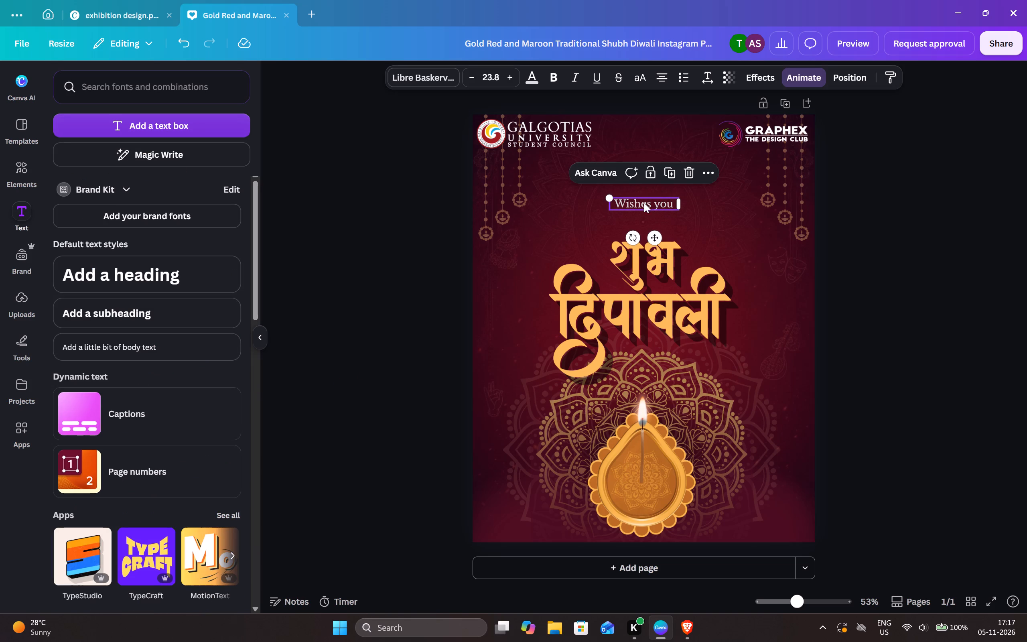
{"action": "left_click_drag", "start_coordinate": [608, 195], "coordinate": [611, 197]}
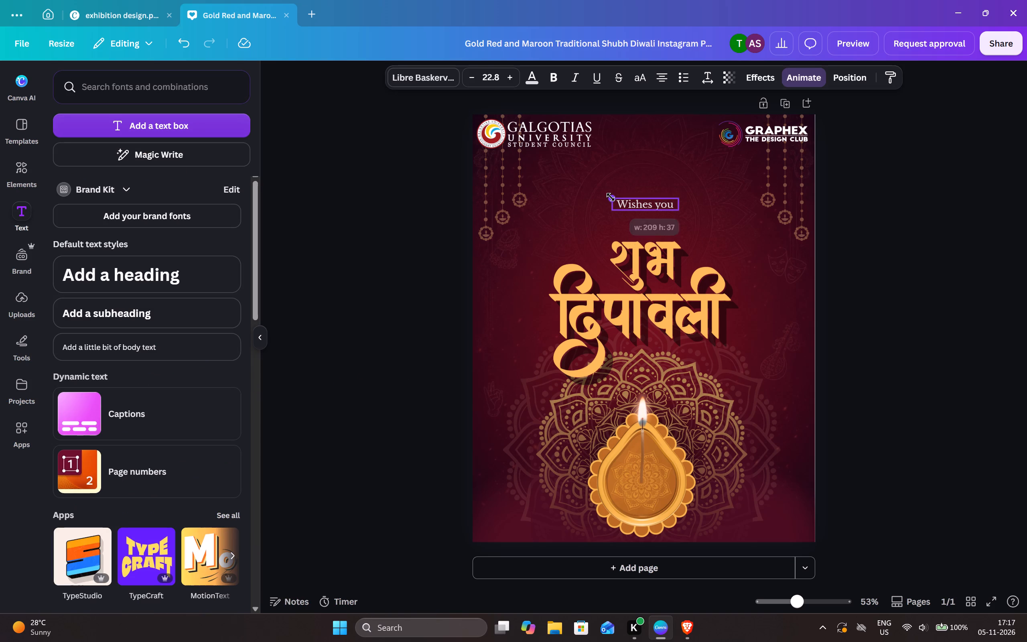
{"action": "left_click_drag", "start_coordinate": [611, 197], "coordinate": [619, 201]}
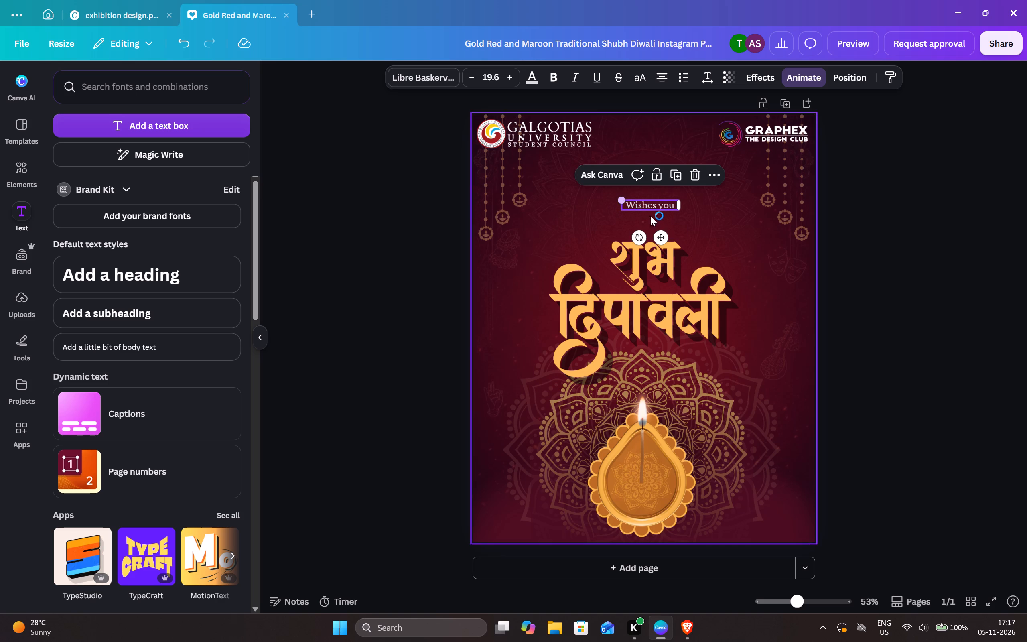
{"action": "left_click_drag", "start_coordinate": [663, 240], "coordinate": [656, 235]}
{"action": "left_click", "coordinate": [897, 229]}
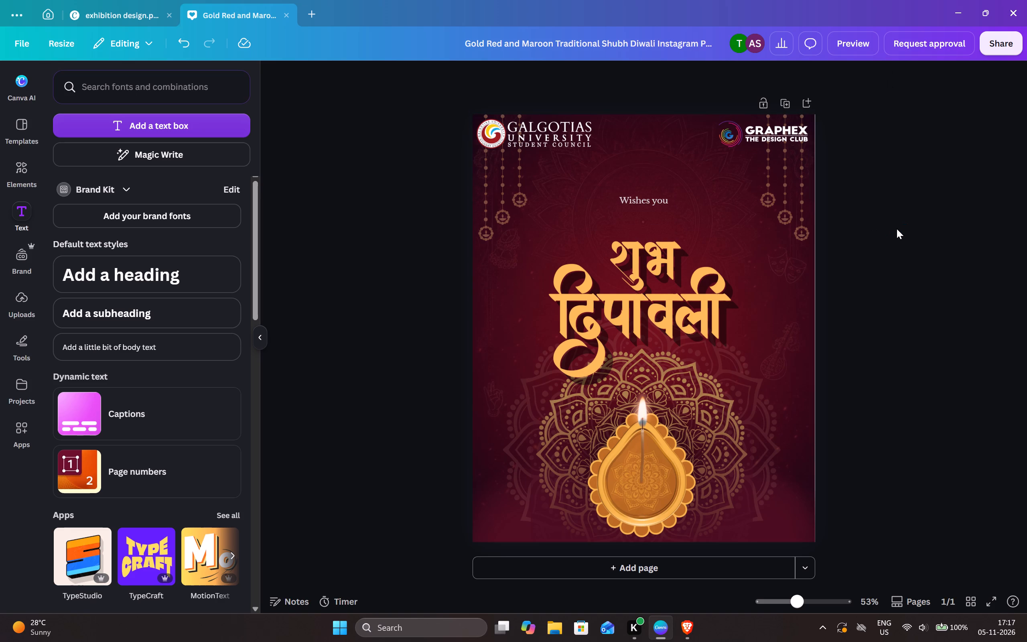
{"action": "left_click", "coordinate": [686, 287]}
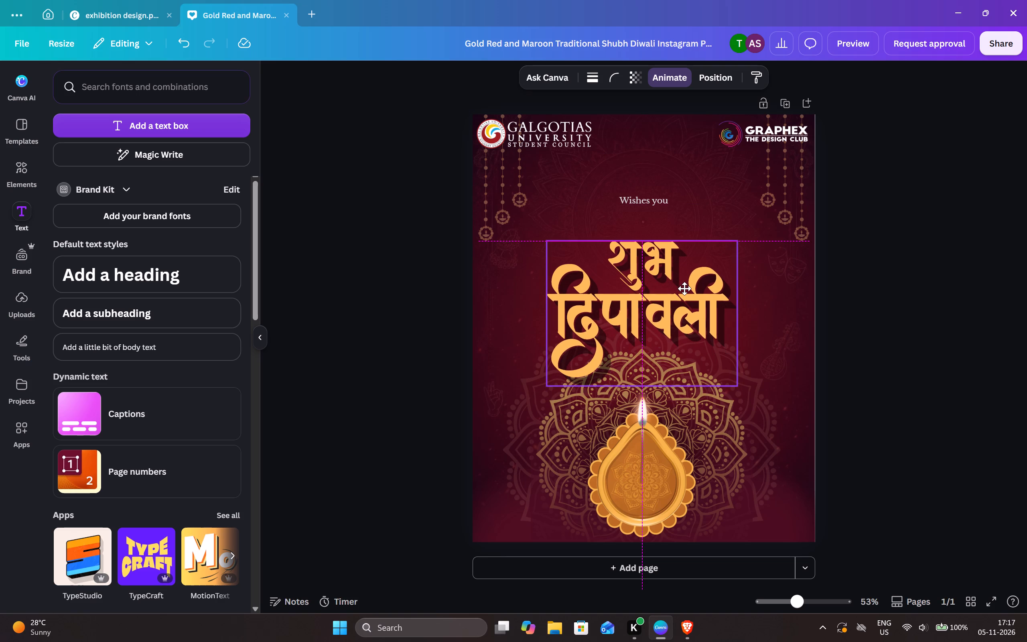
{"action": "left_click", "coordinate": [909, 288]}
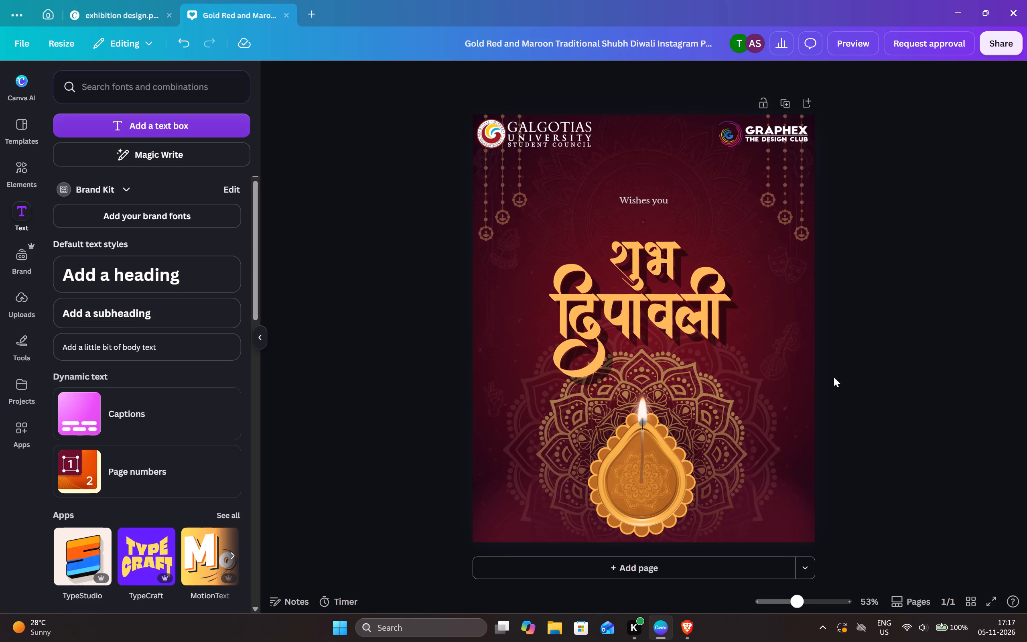
Select the diya inside its group and set its transparency value to 80.
{"action": "left_click", "coordinate": [662, 470]}
{"action": "left_click", "coordinate": [658, 447]}
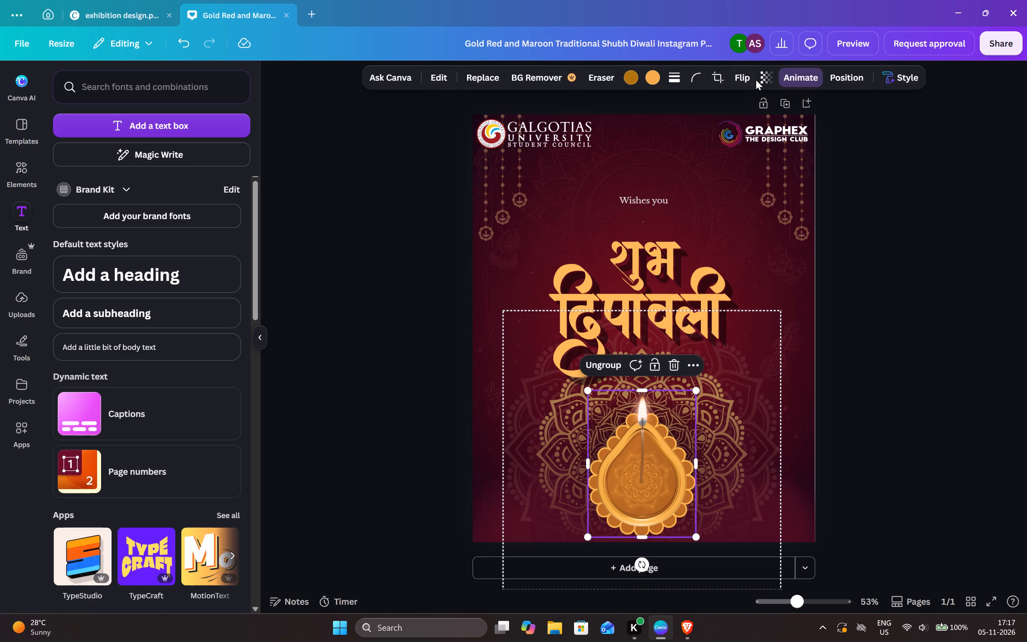
{"action": "left_click", "coordinate": [761, 78]}
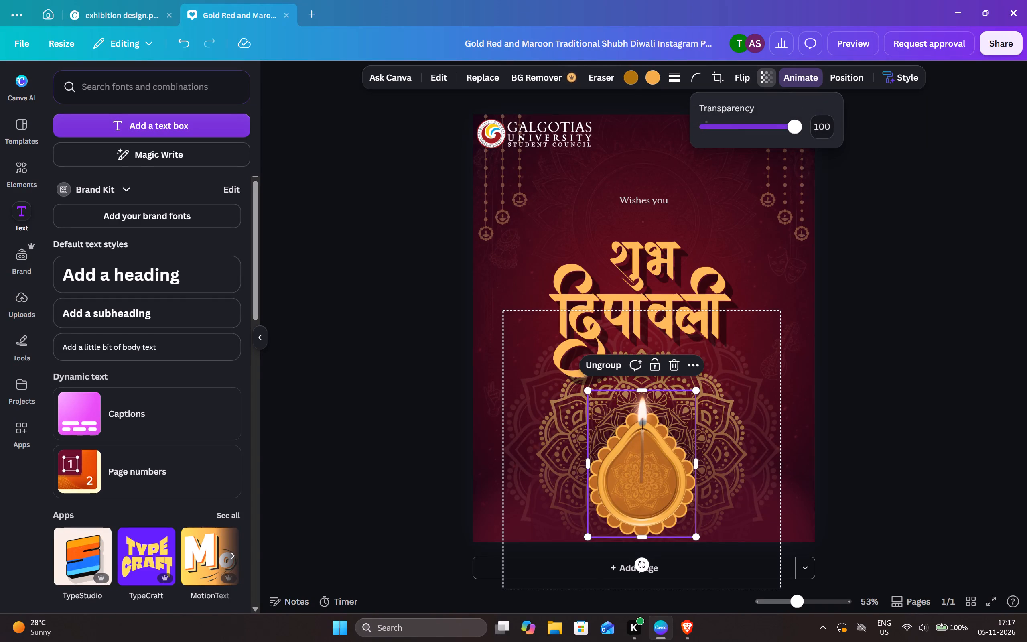
{"action": "left_click_drag", "start_coordinate": [796, 130], "coordinate": [788, 139]}
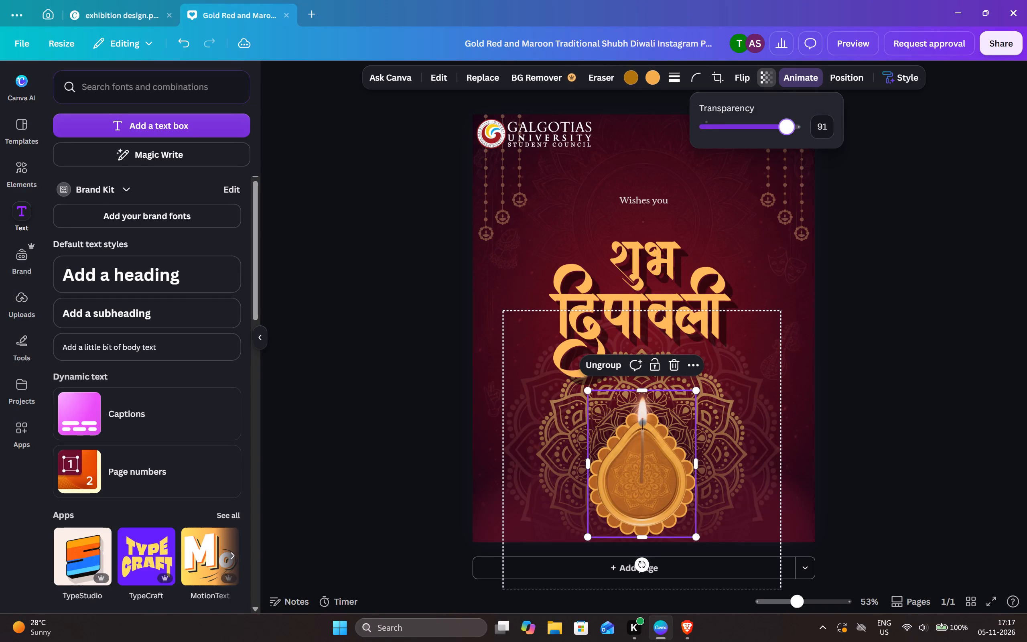
{"action": "left_click_drag", "start_coordinate": [788, 139], "coordinate": [804, 141]}
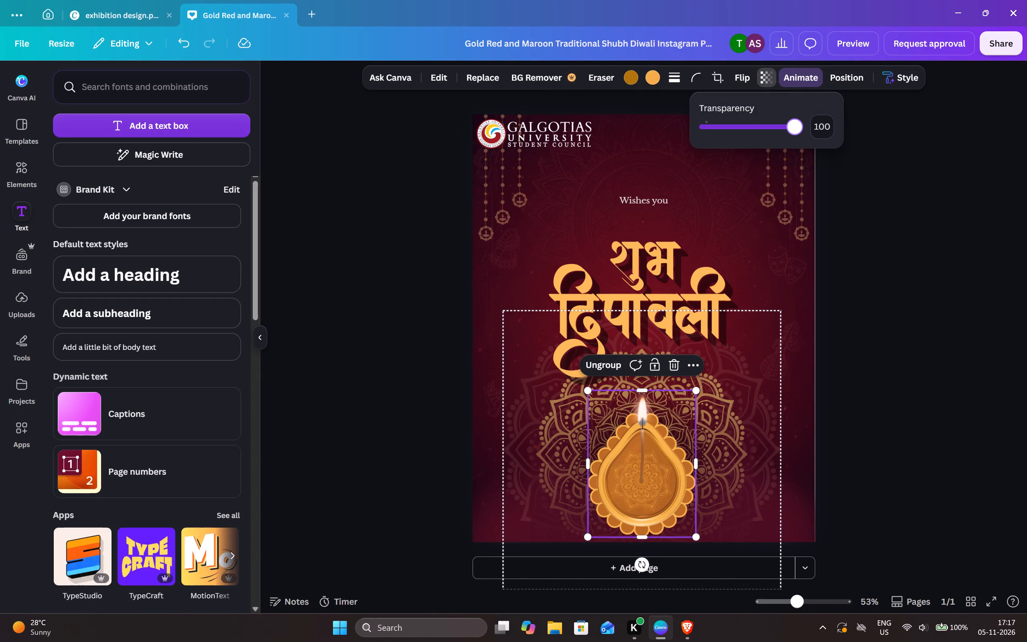
{"action": "left_click_drag", "start_coordinate": [804, 141], "coordinate": [792, 147]}
{"action": "left_click_drag", "start_coordinate": [792, 147], "coordinate": [789, 148]}
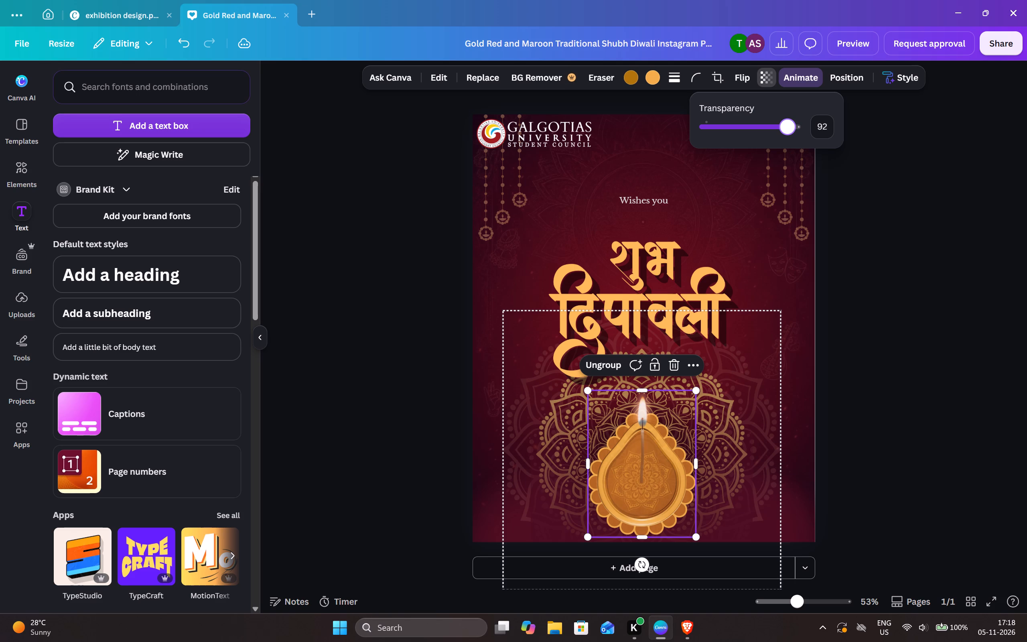
{"action": "left_click_drag", "start_coordinate": [789, 148], "coordinate": [785, 148]}
{"action": "left_click_drag", "start_coordinate": [785, 148], "coordinate": [780, 151]}
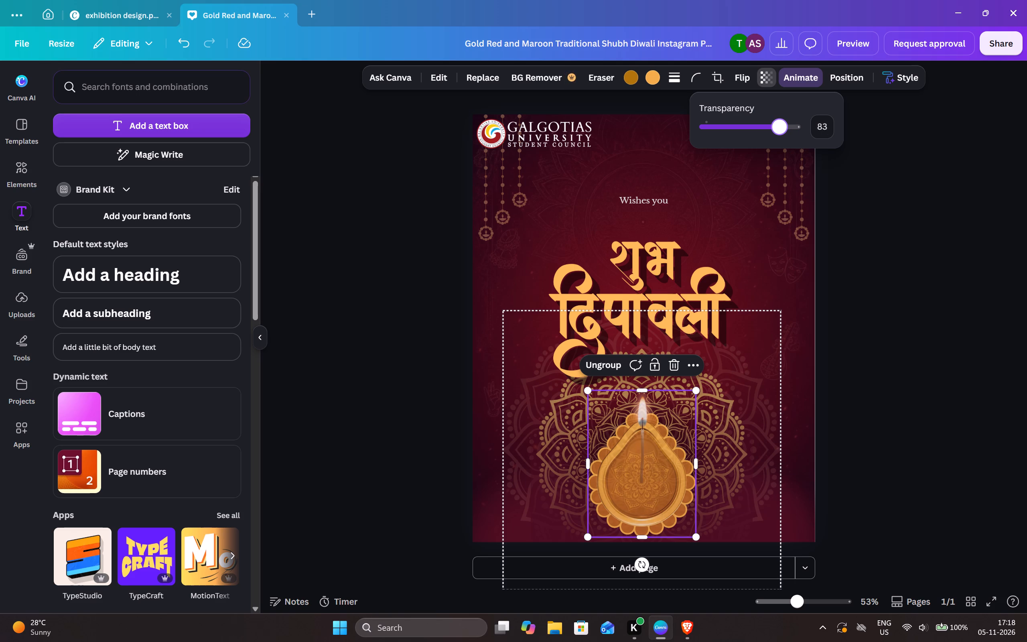
{"action": "left_click_drag", "start_coordinate": [780, 151], "coordinate": [776, 153]}
{"action": "left_click_drag", "start_coordinate": [776, 153], "coordinate": [778, 154]}
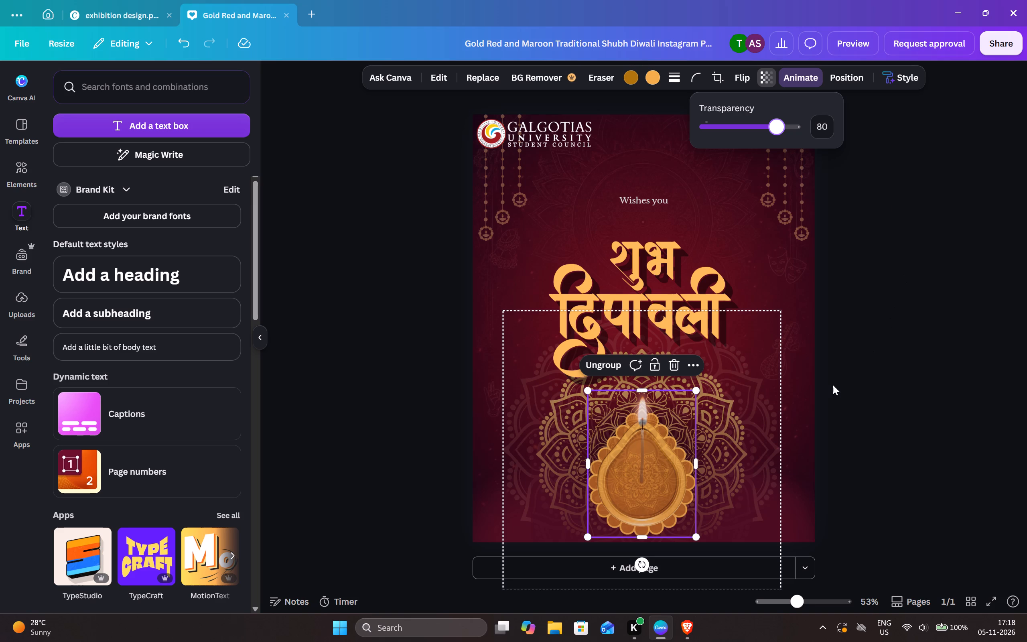
Select the golden mandala layer behind the diya inside its group and set its transparency value to about 66.
{"action": "left_click", "coordinate": [719, 429]}
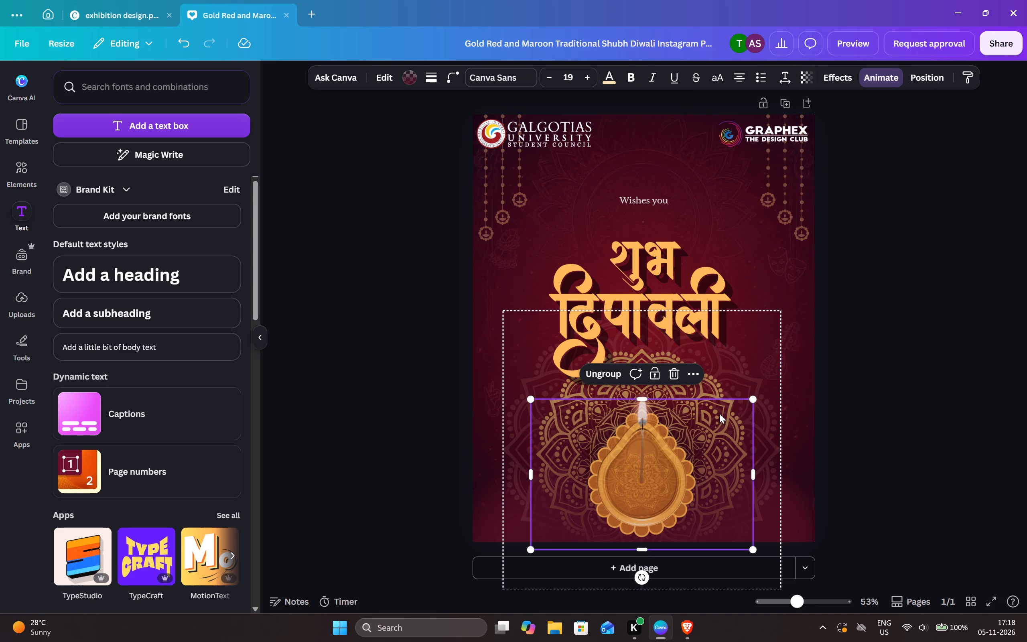
{"action": "left_click", "coordinate": [712, 382]}
{"action": "left_click", "coordinate": [709, 390]}
{"action": "left_click", "coordinate": [694, 381]}
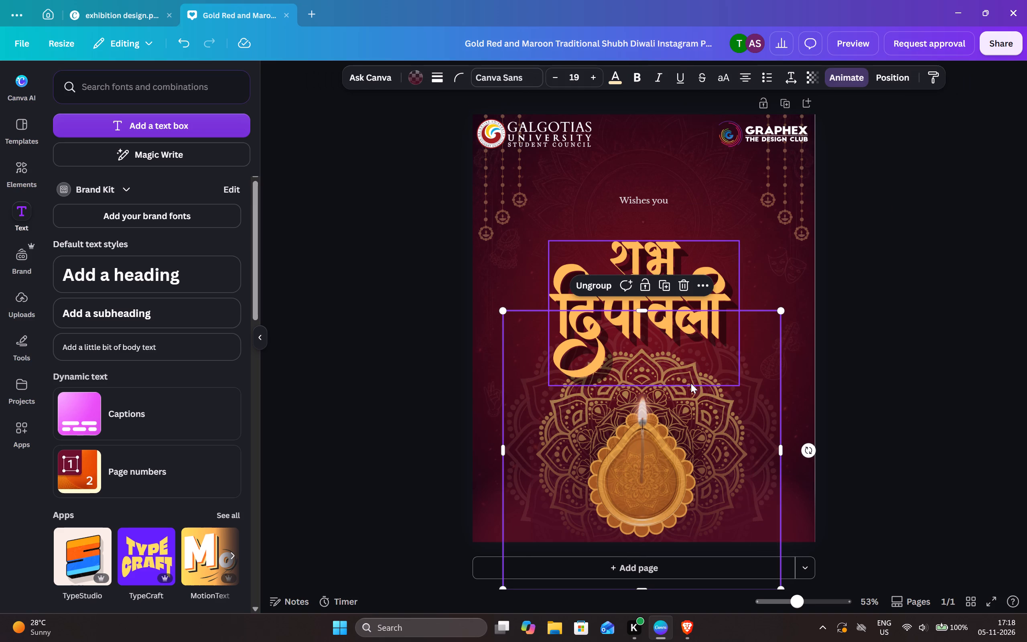
{"action": "left_click", "coordinate": [687, 390]}
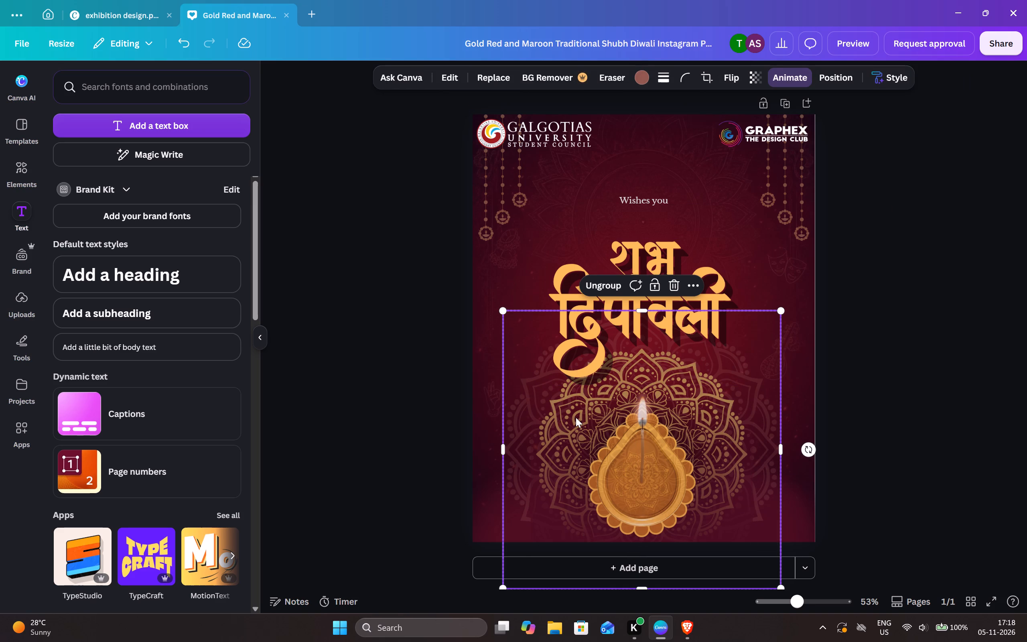
{"action": "left_click", "coordinate": [576, 417]}
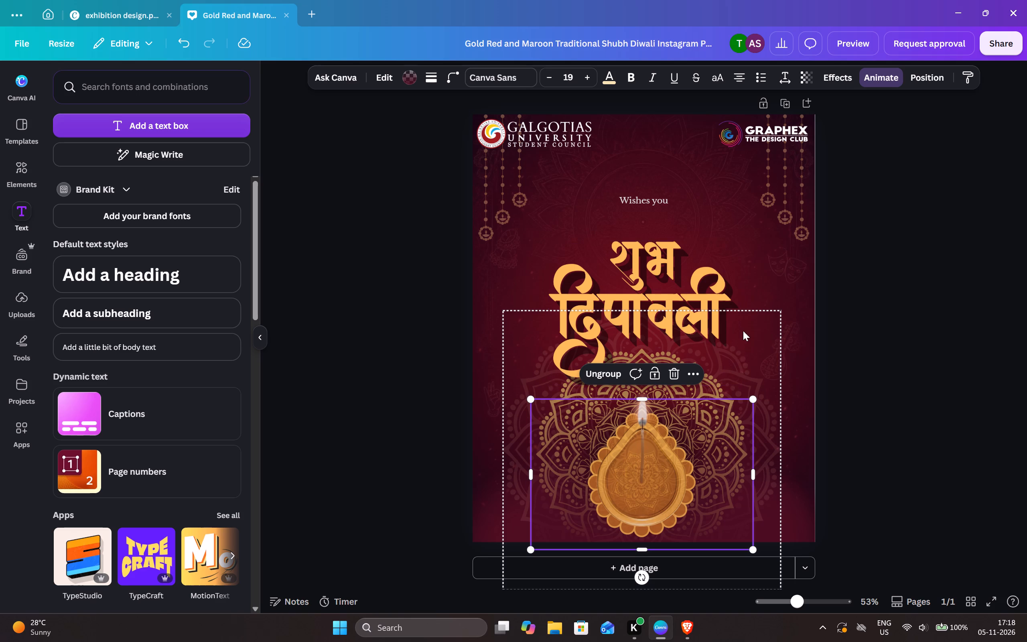
{"action": "left_click", "coordinate": [693, 370]}
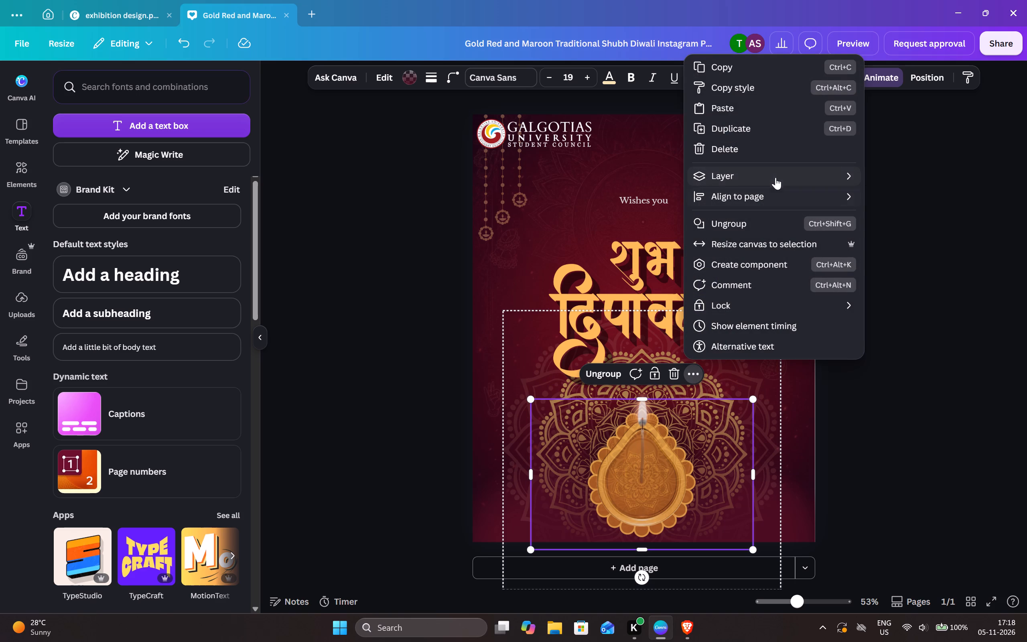
{"action": "left_click", "coordinate": [775, 175]}
{"action": "left_click", "coordinate": [929, 269]}
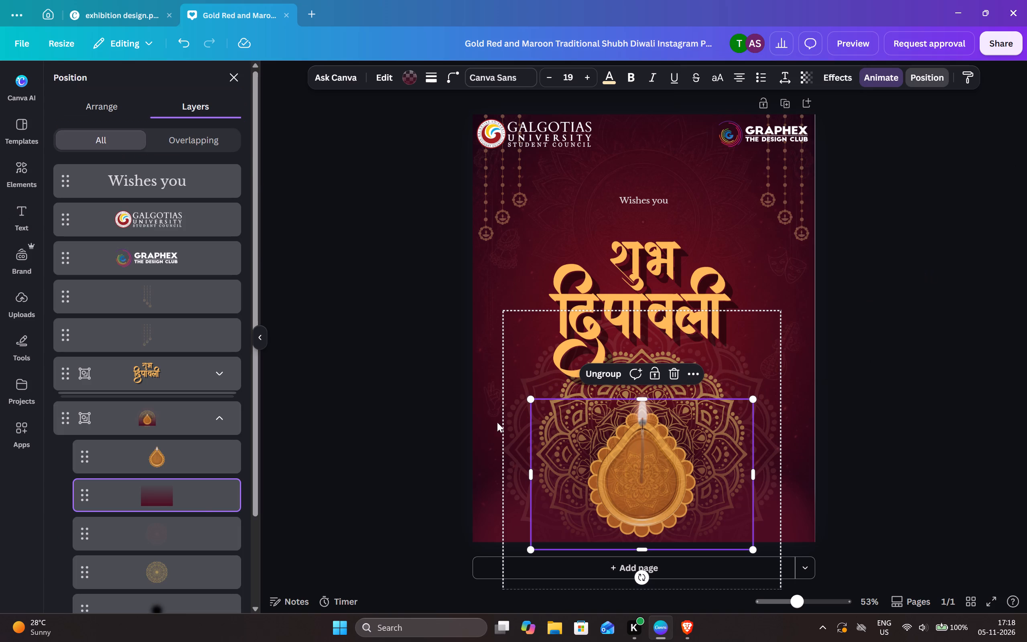
{"action": "scroll", "coordinate": [200, 498], "scroll_direction": "down", "scroll_amount": 1}
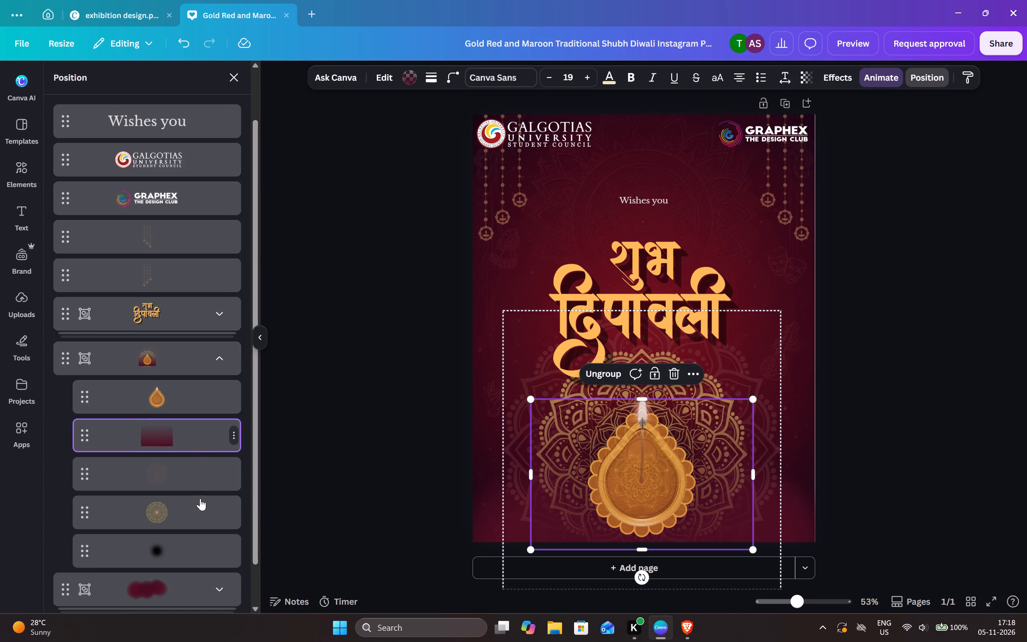
{"action": "left_click", "coordinate": [196, 507]}
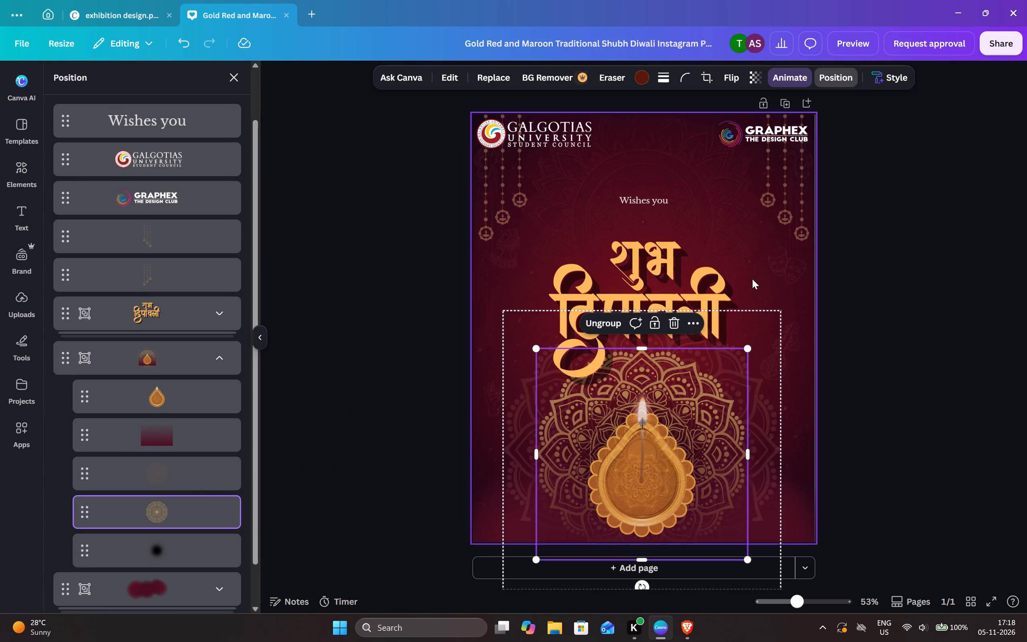
{"action": "left_click", "coordinate": [755, 79]}
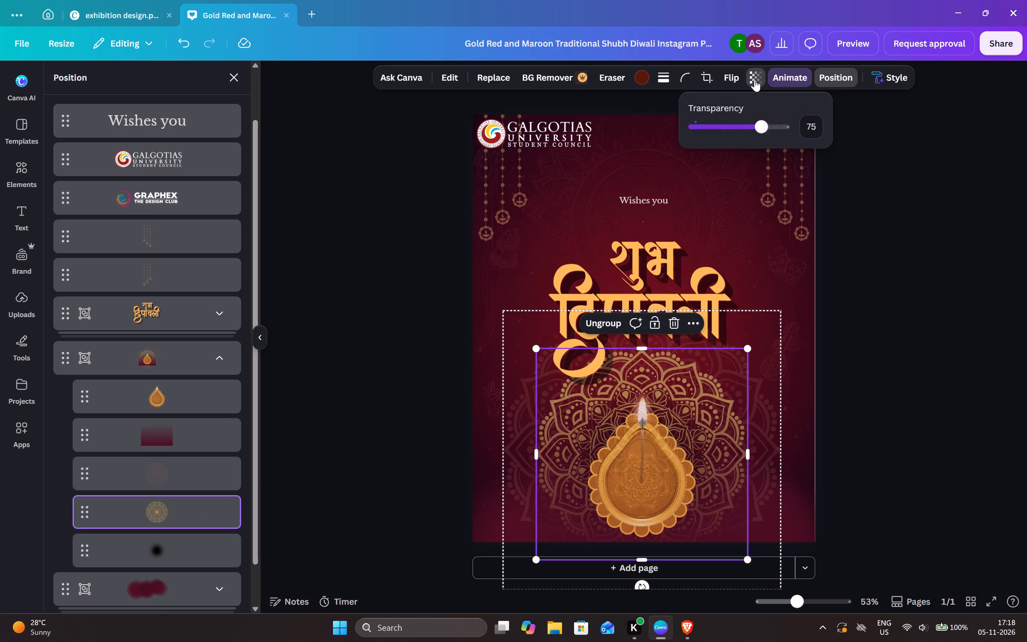
{"action": "left_click_drag", "start_coordinate": [762, 131], "coordinate": [757, 138]}
{"action": "left_click_drag", "start_coordinate": [757, 138], "coordinate": [757, 138]}
{"action": "left_click_drag", "start_coordinate": [757, 138], "coordinate": [753, 141]}
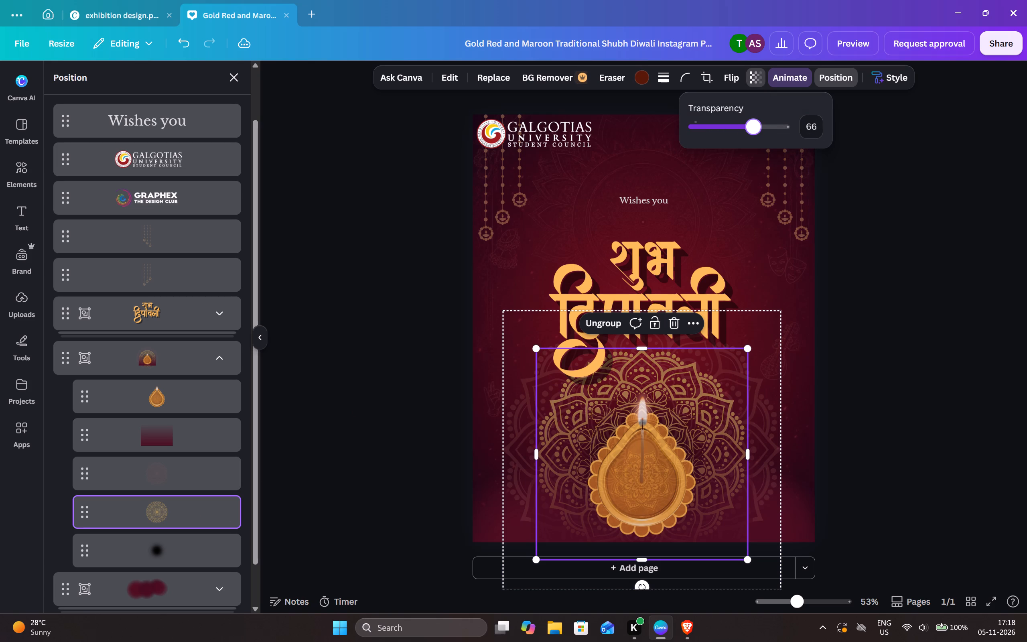
{"action": "left_click_drag", "start_coordinate": [753, 141], "coordinate": [753, 142]}
{"action": "left_click", "coordinate": [881, 207]}
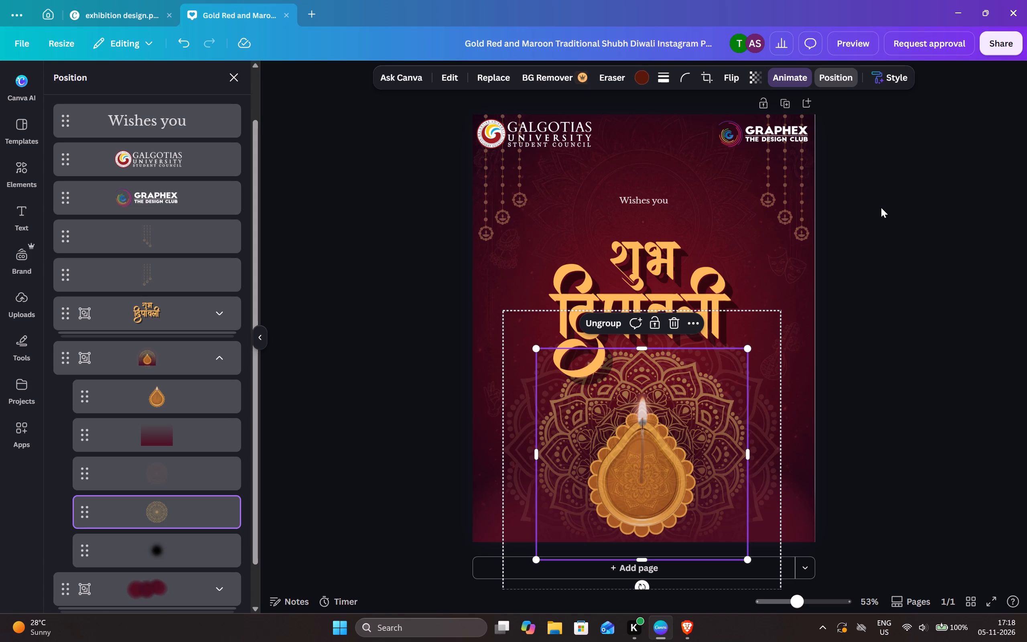
{"action": "left_click", "coordinate": [910, 243]}
{"action": "left_click", "coordinate": [911, 258]}
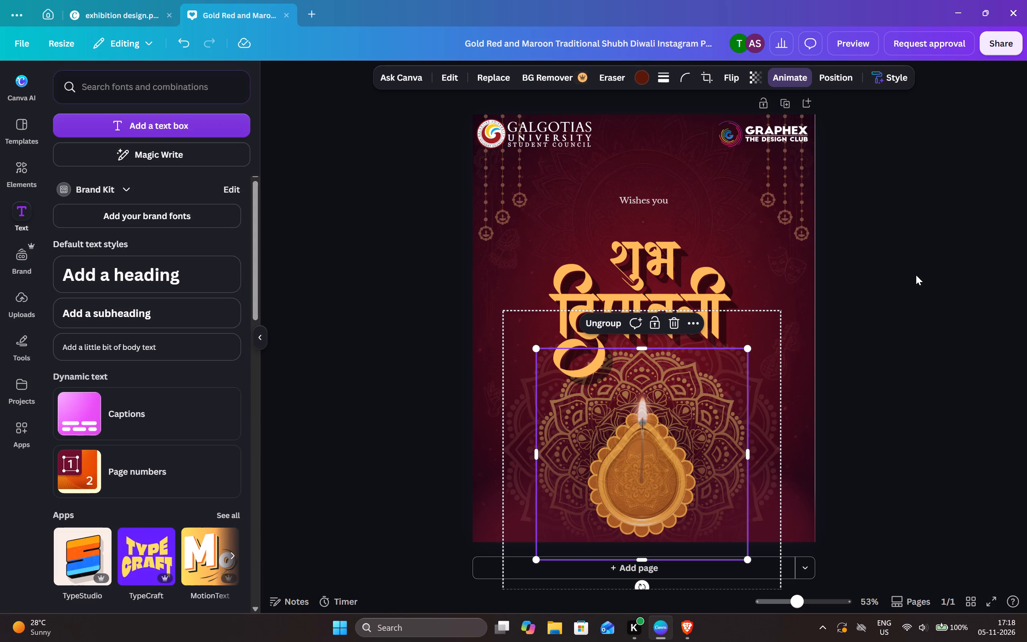
Select the diya inside its group and set its transparency value to about 91.
{"action": "left_click", "coordinate": [663, 482]}
{"action": "left_click", "coordinate": [653, 477]}
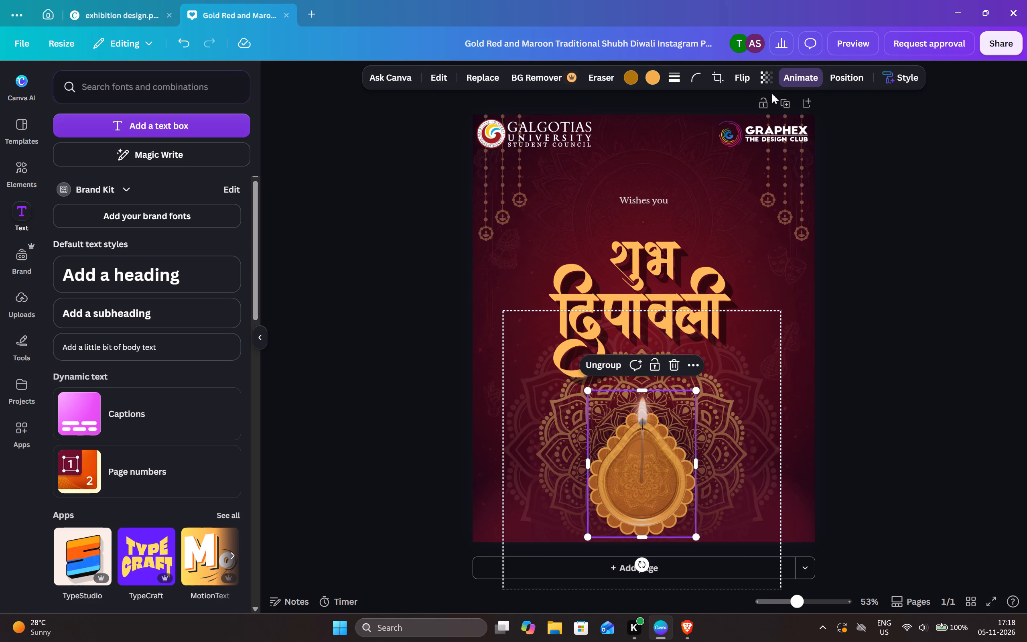
{"action": "left_click", "coordinate": [766, 74]}
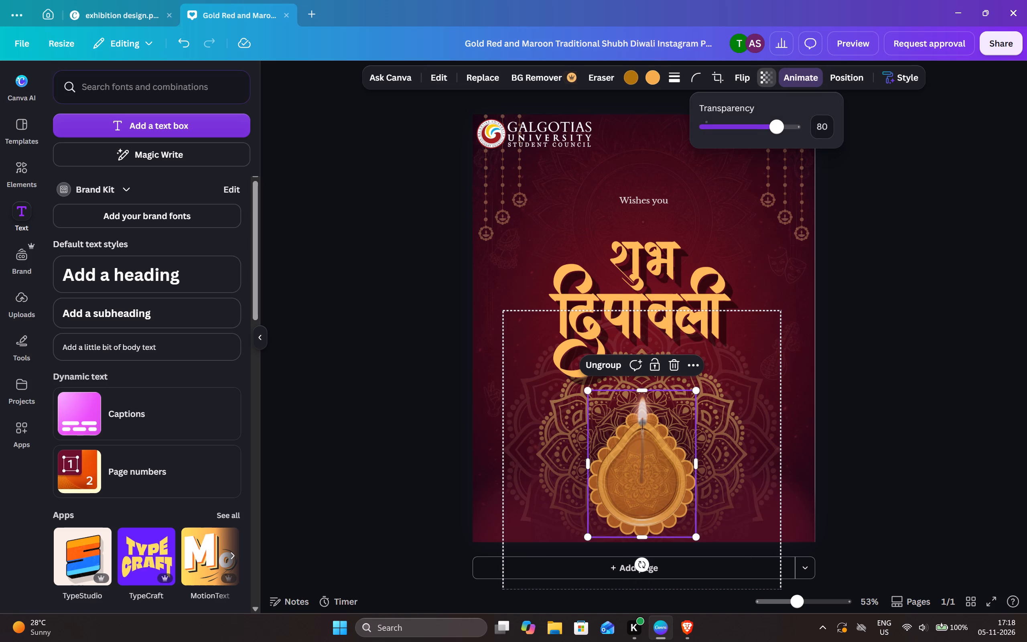
{"action": "left_click_drag", "start_coordinate": [775, 135], "coordinate": [840, 140]}
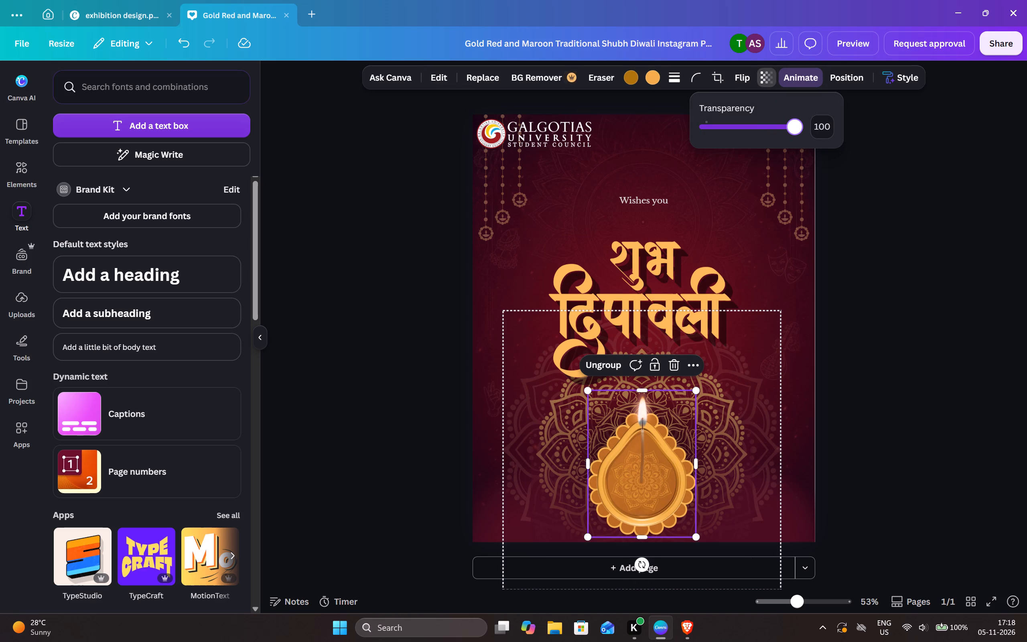
{"action": "left_click_drag", "start_coordinate": [840, 140], "coordinate": [841, 138]}
{"action": "left_click_drag", "start_coordinate": [841, 138], "coordinate": [781, 144]}
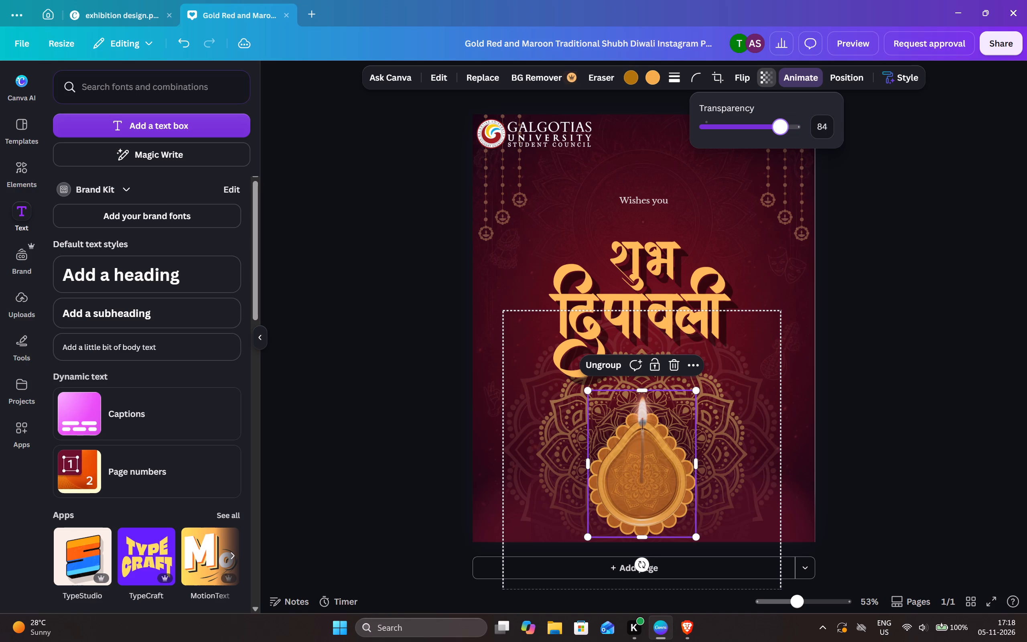
{"action": "left_click_drag", "start_coordinate": [781, 144], "coordinate": [785, 144]}
{"action": "left_click_drag", "start_coordinate": [785, 144], "coordinate": [794, 143]}
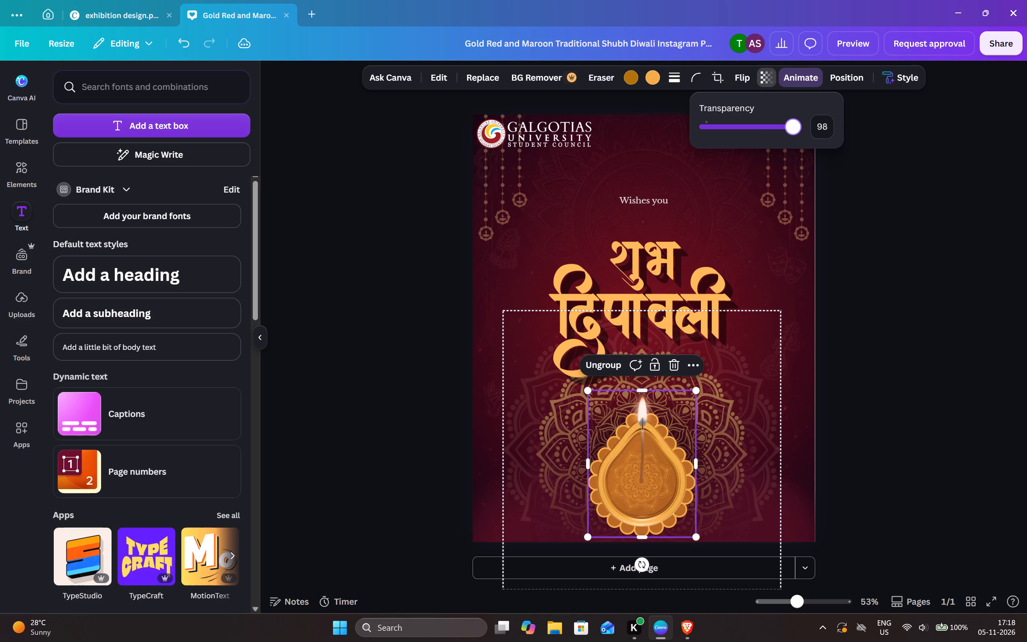
{"action": "left_click_drag", "start_coordinate": [794, 143], "coordinate": [792, 143]}
{"action": "left_click_drag", "start_coordinate": [792, 143], "coordinate": [791, 143]}
{"action": "left_click_drag", "start_coordinate": [791, 143], "coordinate": [788, 144]}
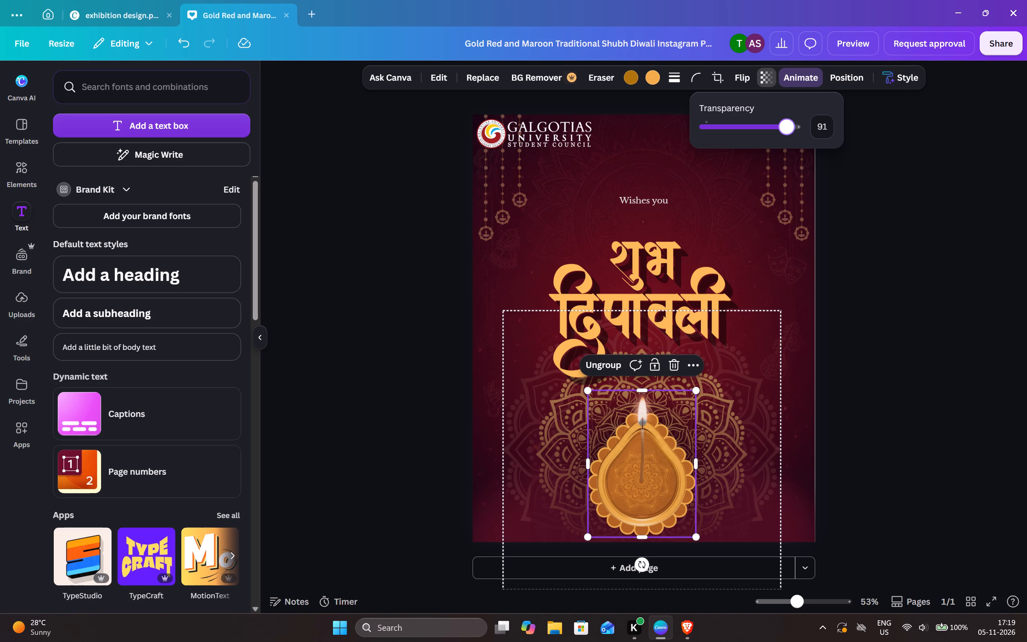
{"action": "left_click_drag", "start_coordinate": [788, 144], "coordinate": [788, 144]}
{"action": "left_click_drag", "start_coordinate": [788, 144], "coordinate": [786, 145]}
{"action": "left_click", "coordinate": [903, 209]}
{"action": "left_click", "coordinate": [913, 236]}
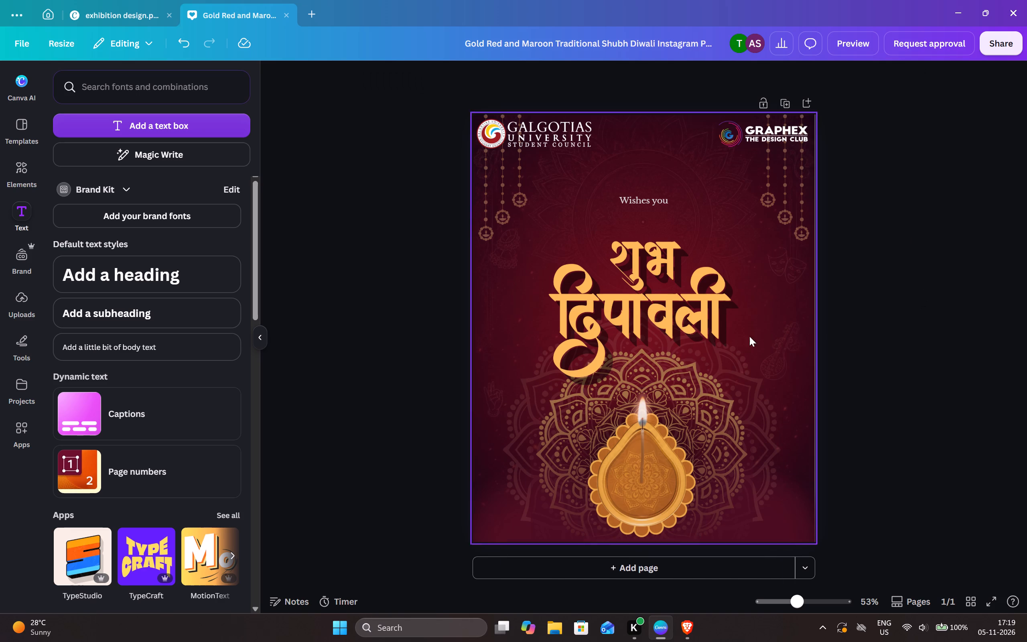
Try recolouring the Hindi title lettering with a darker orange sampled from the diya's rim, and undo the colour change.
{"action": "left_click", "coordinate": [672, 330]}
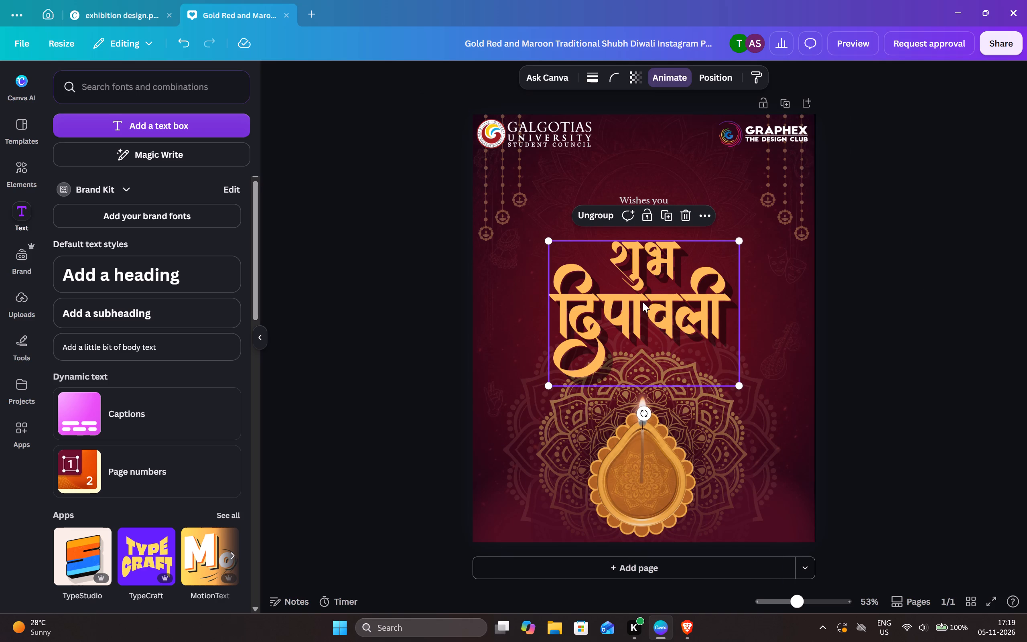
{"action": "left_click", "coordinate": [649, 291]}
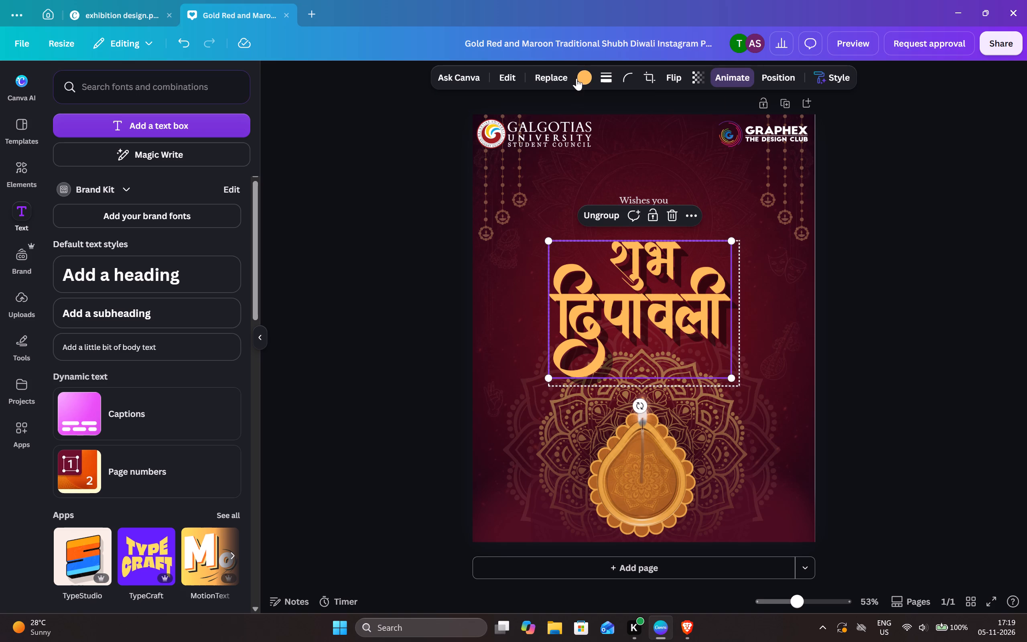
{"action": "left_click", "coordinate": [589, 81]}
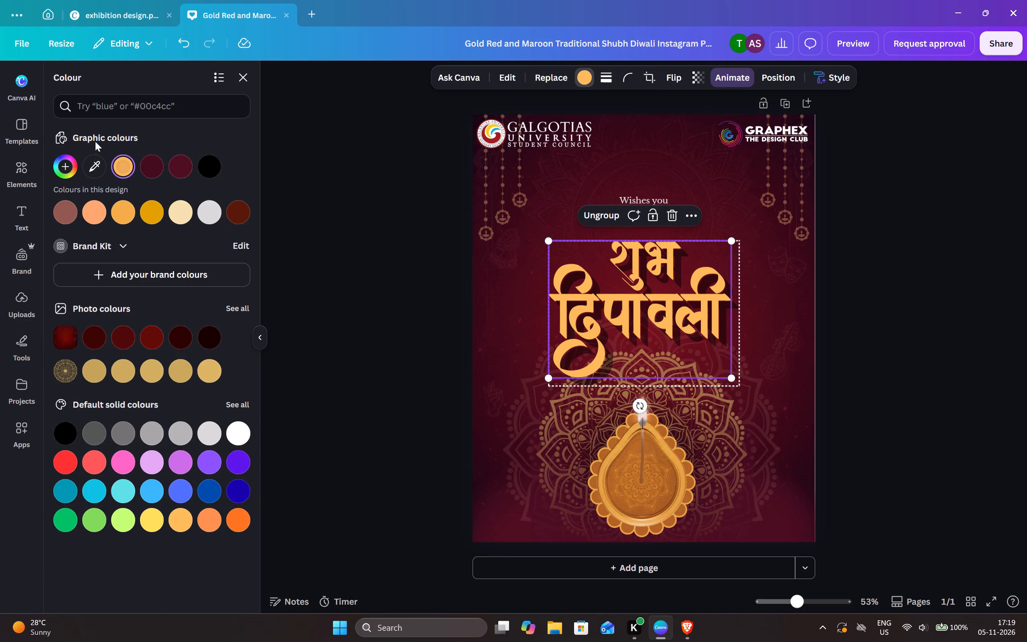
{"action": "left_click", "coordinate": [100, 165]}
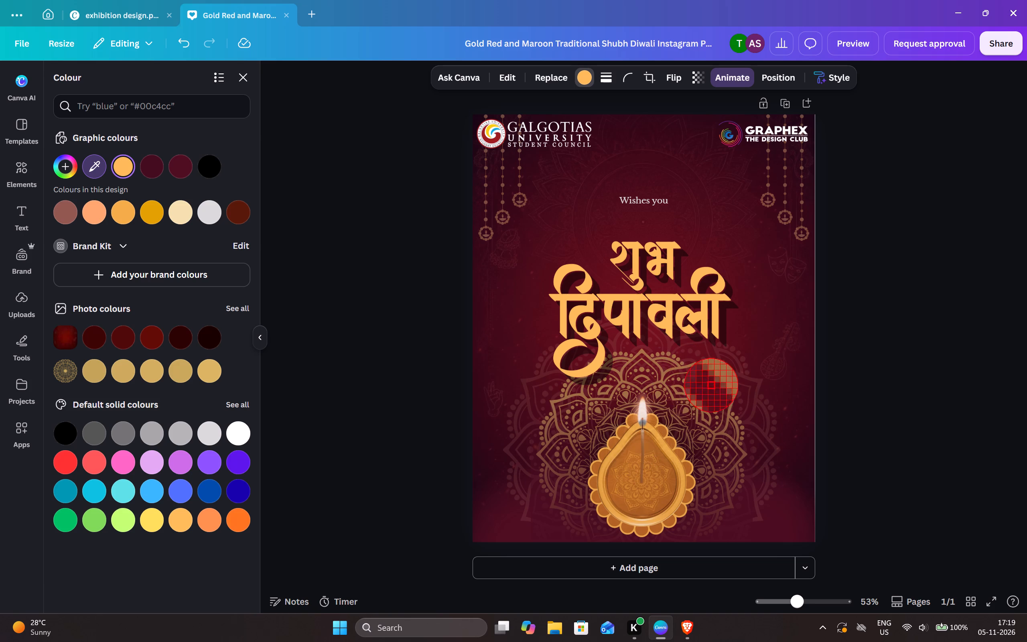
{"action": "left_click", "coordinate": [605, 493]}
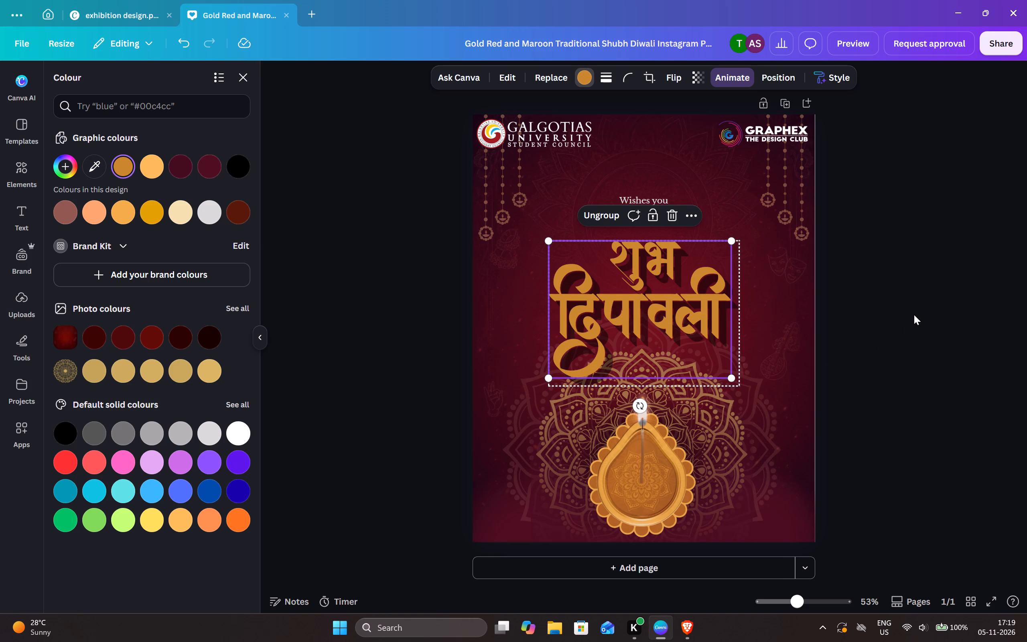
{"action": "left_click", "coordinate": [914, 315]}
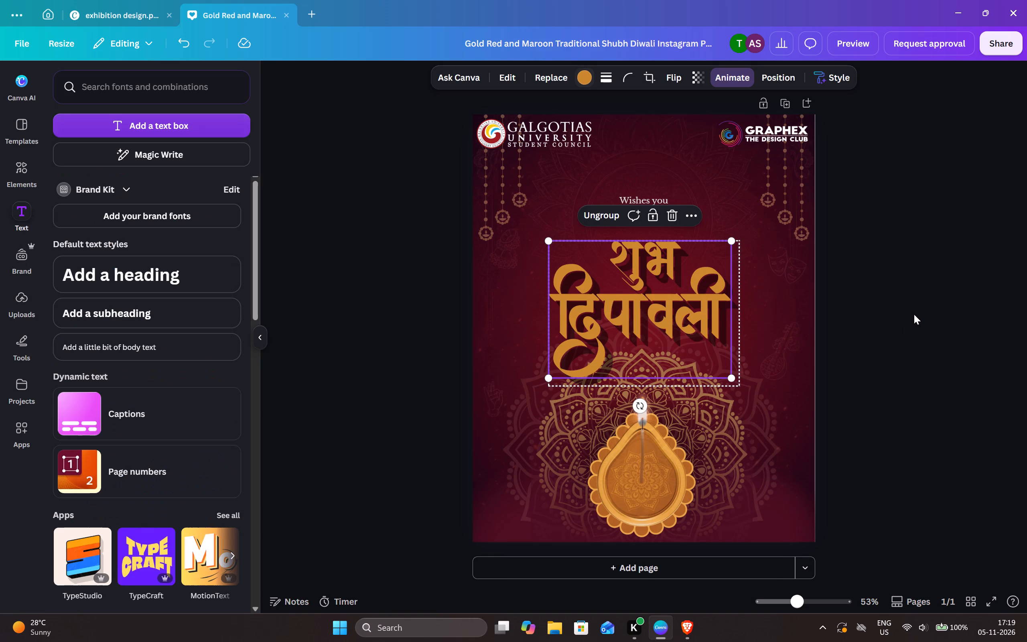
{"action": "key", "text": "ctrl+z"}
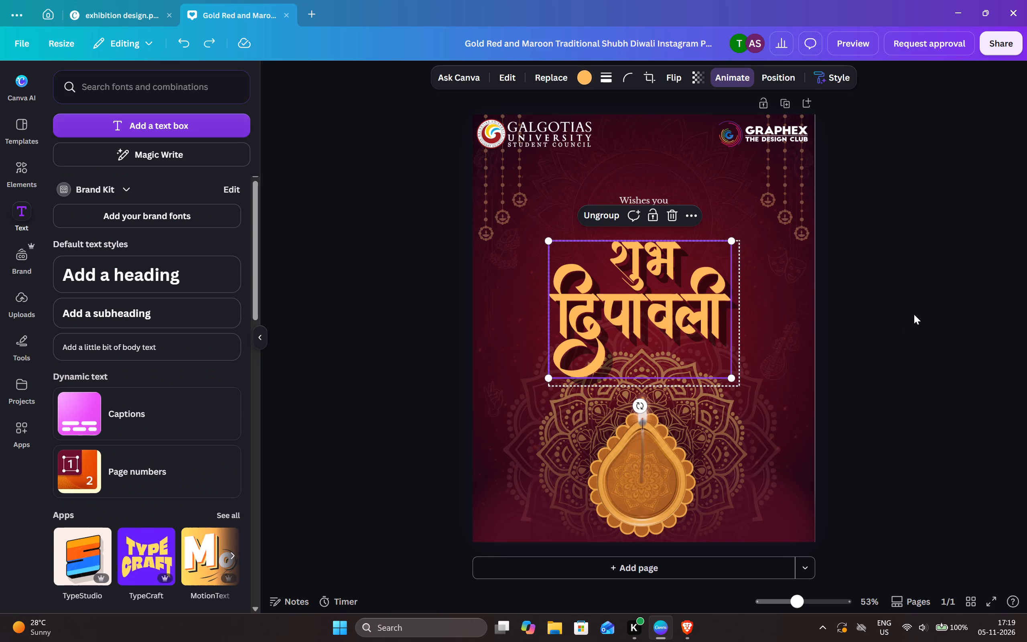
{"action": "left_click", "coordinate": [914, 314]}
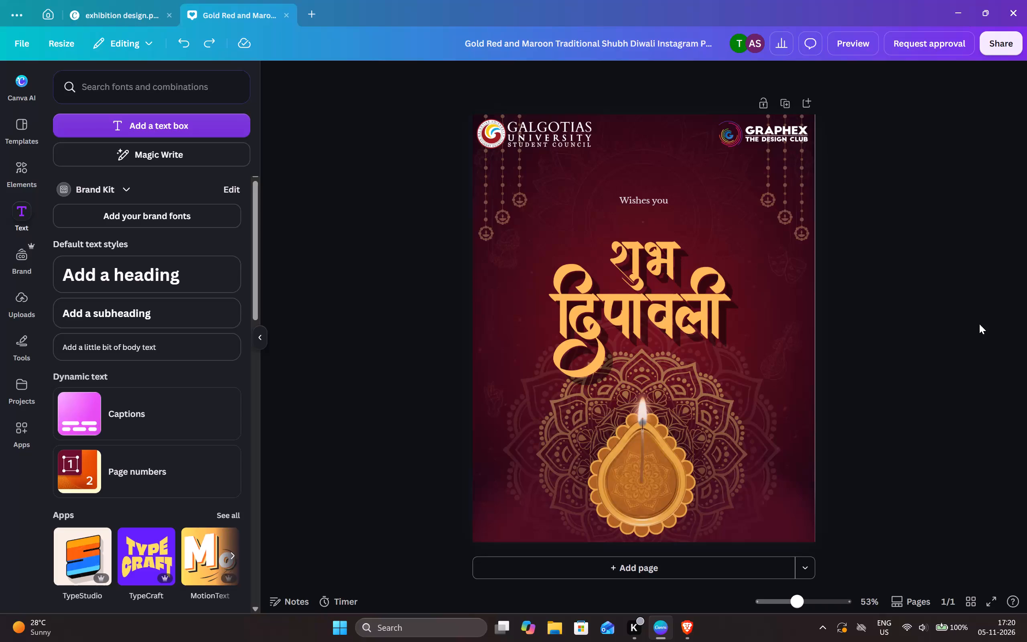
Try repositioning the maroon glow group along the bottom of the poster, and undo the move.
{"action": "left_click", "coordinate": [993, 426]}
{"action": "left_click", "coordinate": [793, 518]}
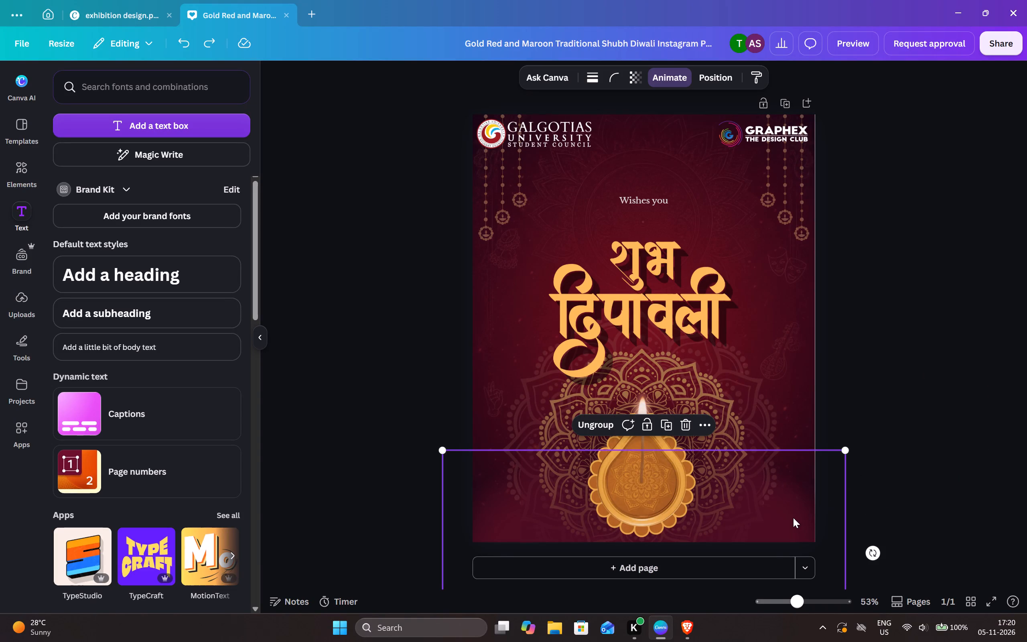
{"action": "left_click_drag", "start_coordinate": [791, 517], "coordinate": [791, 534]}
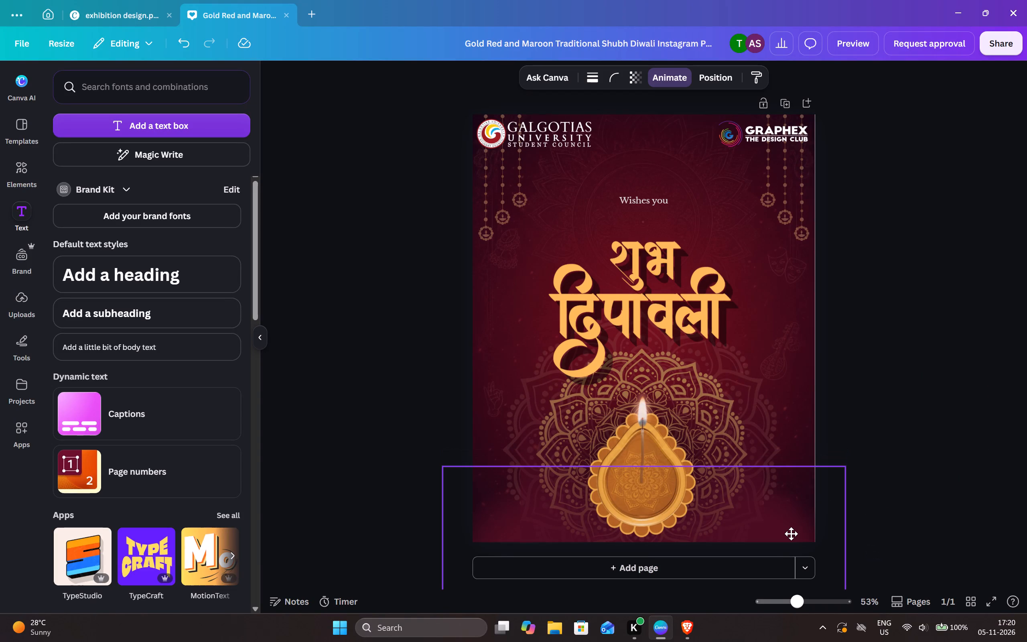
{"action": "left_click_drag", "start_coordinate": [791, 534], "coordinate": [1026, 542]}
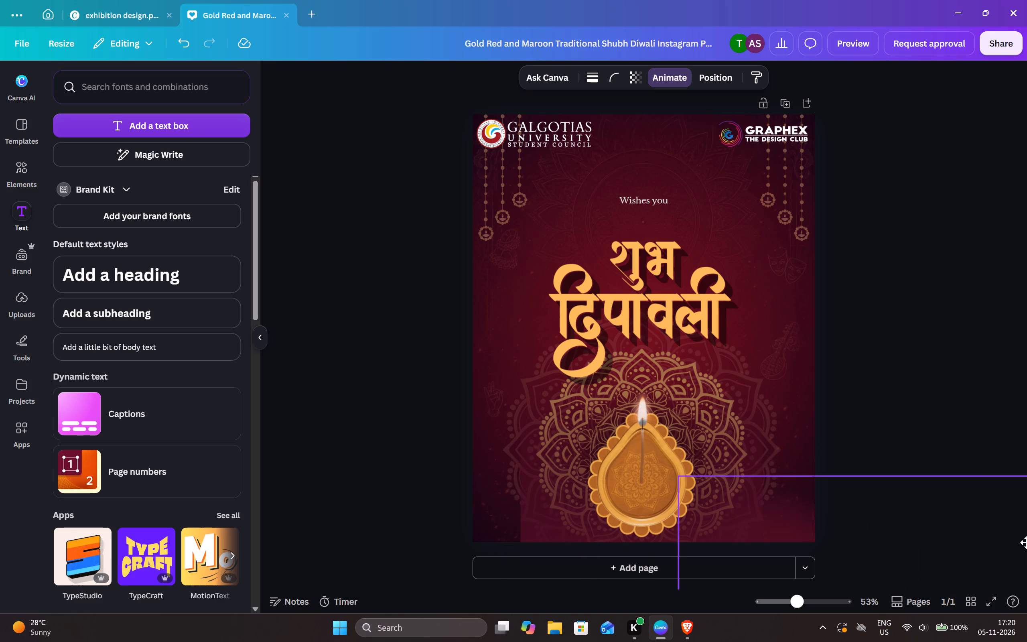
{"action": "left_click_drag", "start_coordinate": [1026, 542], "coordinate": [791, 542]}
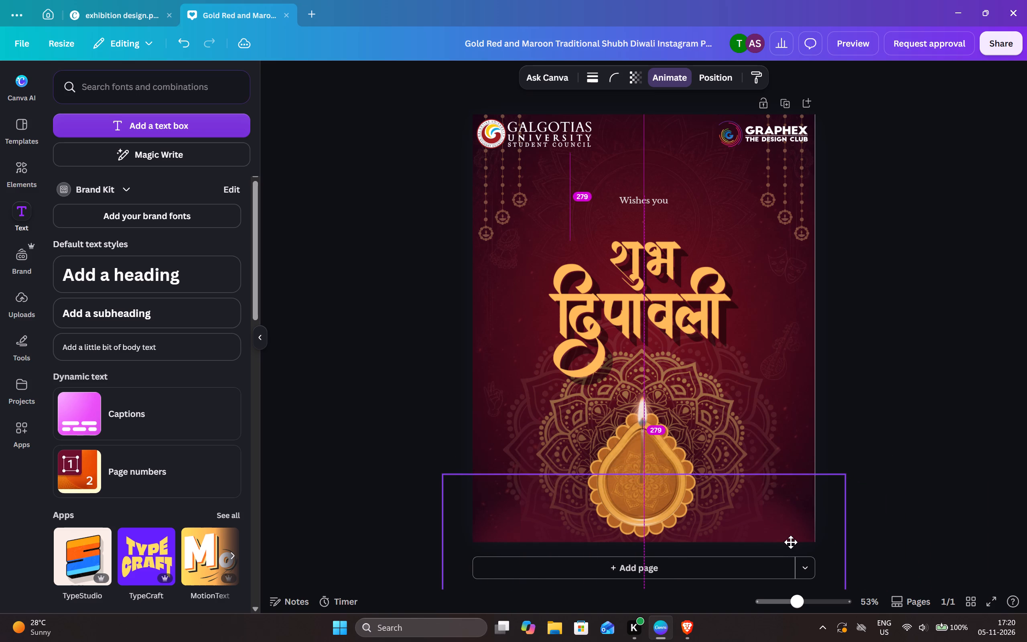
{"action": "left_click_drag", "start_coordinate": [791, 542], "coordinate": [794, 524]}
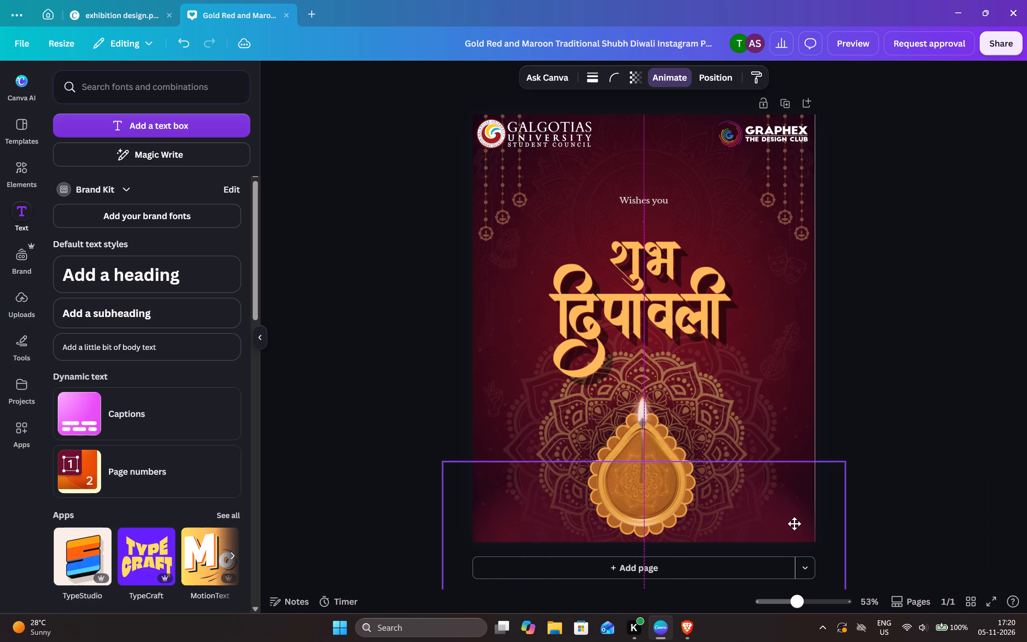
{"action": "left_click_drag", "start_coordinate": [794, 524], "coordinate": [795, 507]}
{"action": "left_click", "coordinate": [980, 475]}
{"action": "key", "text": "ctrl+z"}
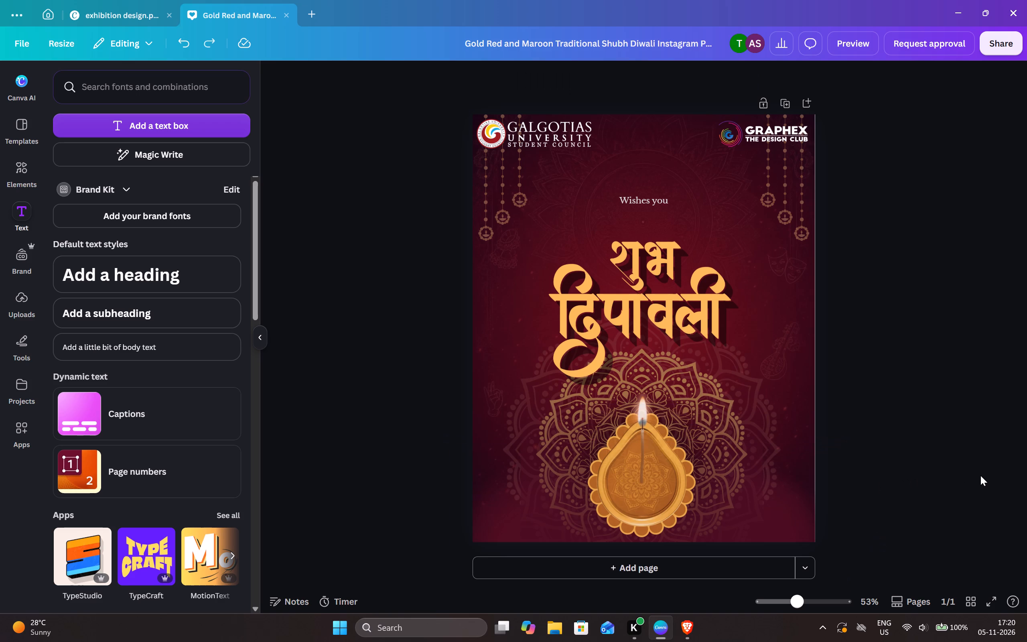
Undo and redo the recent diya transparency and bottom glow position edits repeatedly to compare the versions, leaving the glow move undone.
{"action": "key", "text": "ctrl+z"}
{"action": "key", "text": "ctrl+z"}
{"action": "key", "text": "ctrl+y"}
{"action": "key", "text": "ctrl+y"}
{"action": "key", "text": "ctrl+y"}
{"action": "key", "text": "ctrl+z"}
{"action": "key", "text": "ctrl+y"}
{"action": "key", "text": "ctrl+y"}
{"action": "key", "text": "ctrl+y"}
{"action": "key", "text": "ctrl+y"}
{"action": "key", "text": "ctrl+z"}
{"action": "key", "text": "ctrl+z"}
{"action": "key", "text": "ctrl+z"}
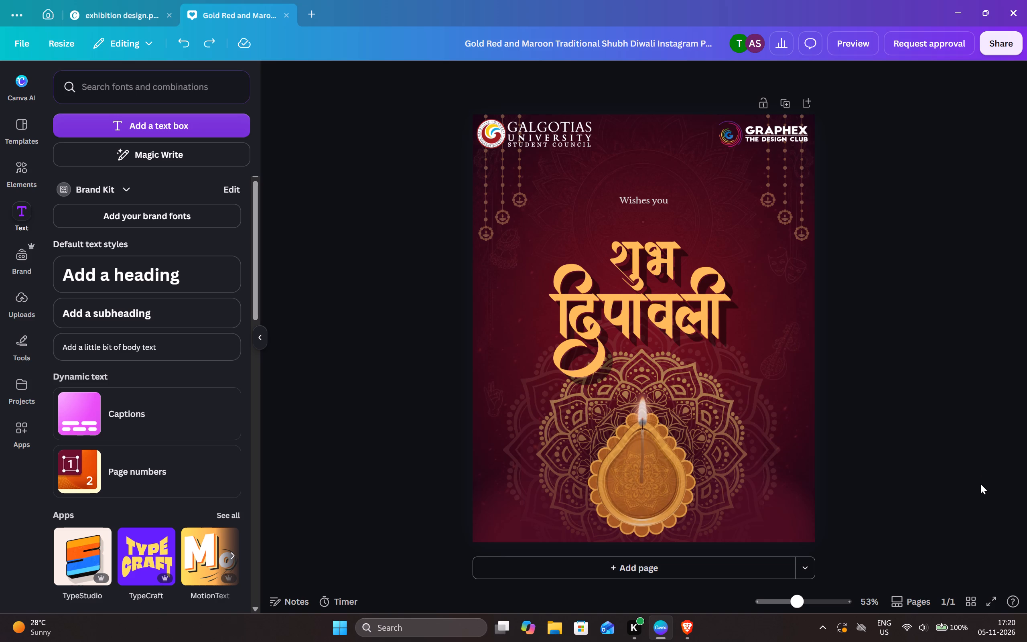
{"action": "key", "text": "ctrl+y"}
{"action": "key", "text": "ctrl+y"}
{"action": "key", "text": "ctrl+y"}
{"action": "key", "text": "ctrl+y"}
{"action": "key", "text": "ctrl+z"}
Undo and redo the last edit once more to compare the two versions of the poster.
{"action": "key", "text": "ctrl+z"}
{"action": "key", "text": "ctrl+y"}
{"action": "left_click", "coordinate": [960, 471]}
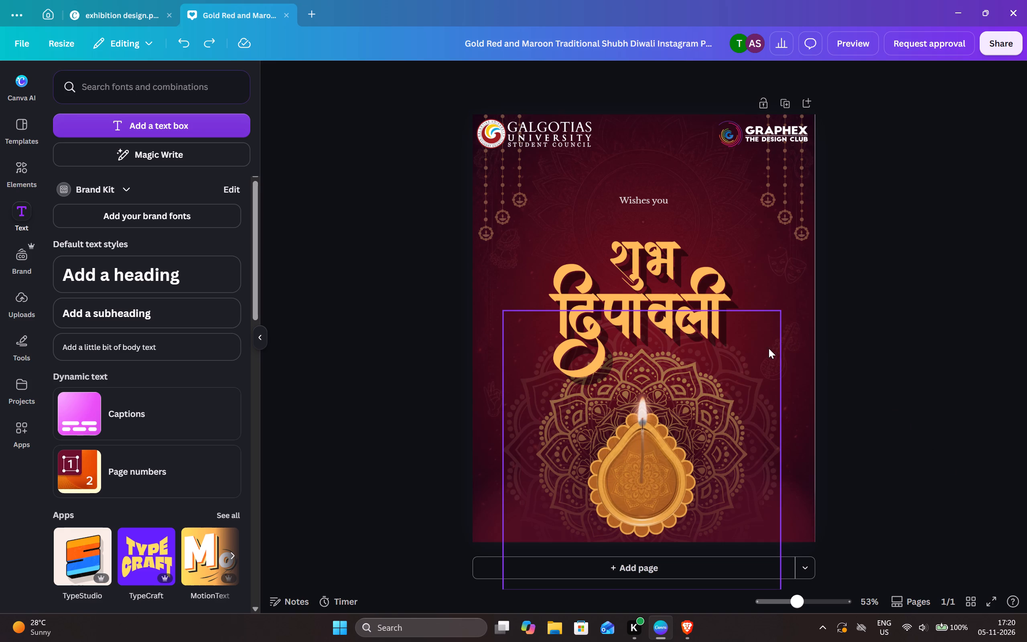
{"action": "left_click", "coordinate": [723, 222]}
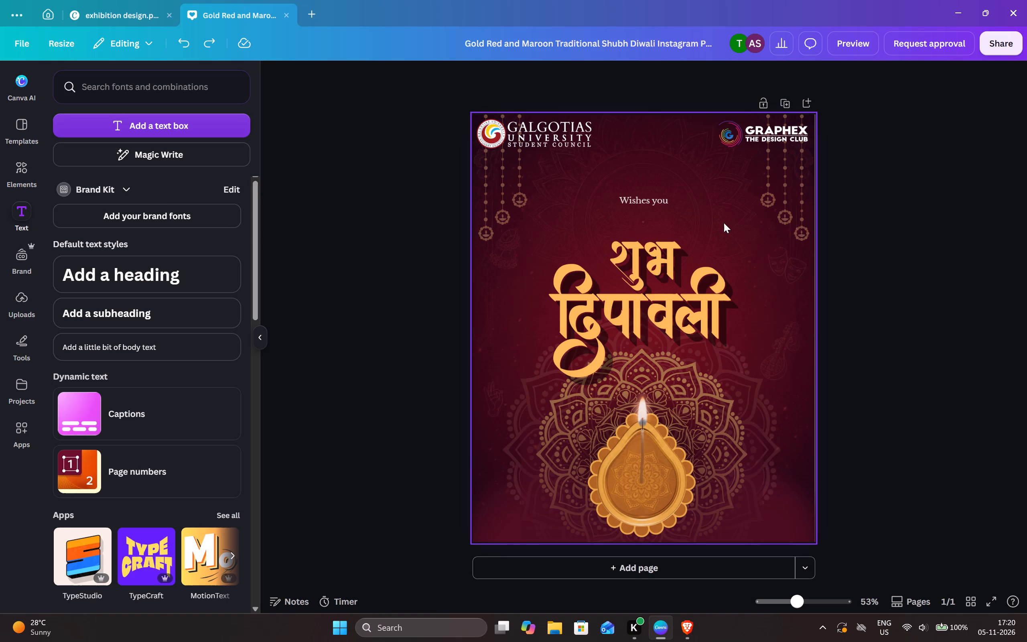
Move the maroon glow group slightly upward along the bottom of the poster.
{"action": "left_click_drag", "start_coordinate": [805, 525], "coordinate": [802, 512]}
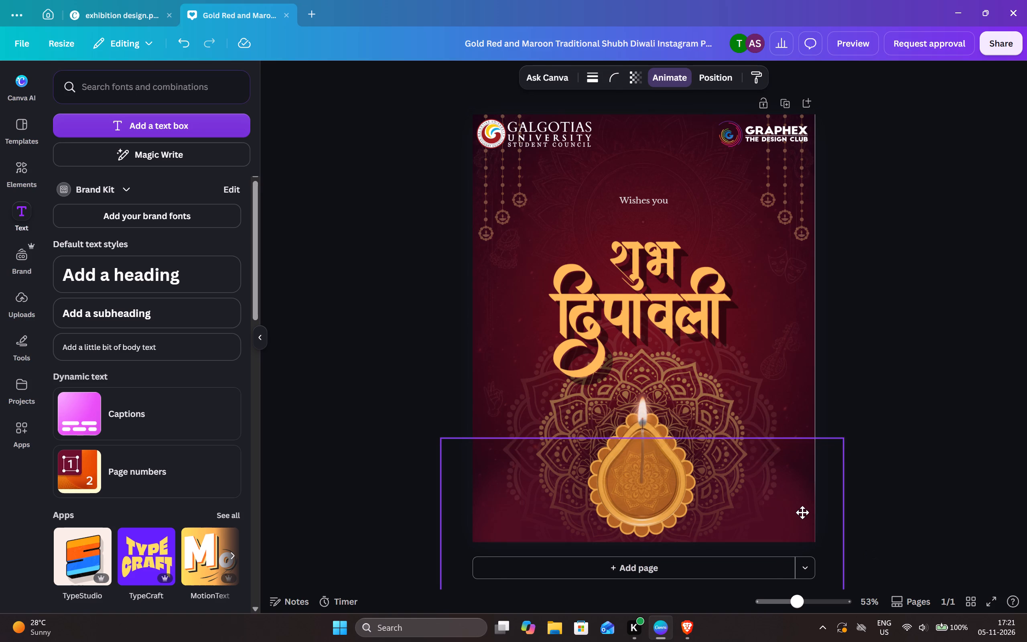
{"action": "left_click_drag", "start_coordinate": [802, 512], "coordinate": [802, 516]}
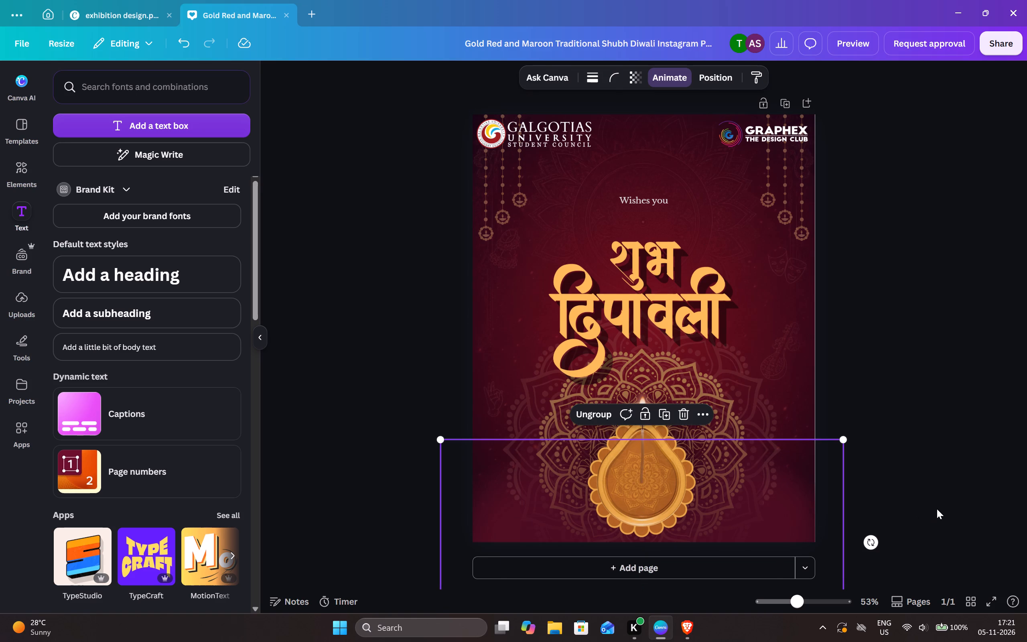
{"action": "left_click", "coordinate": [940, 509]}
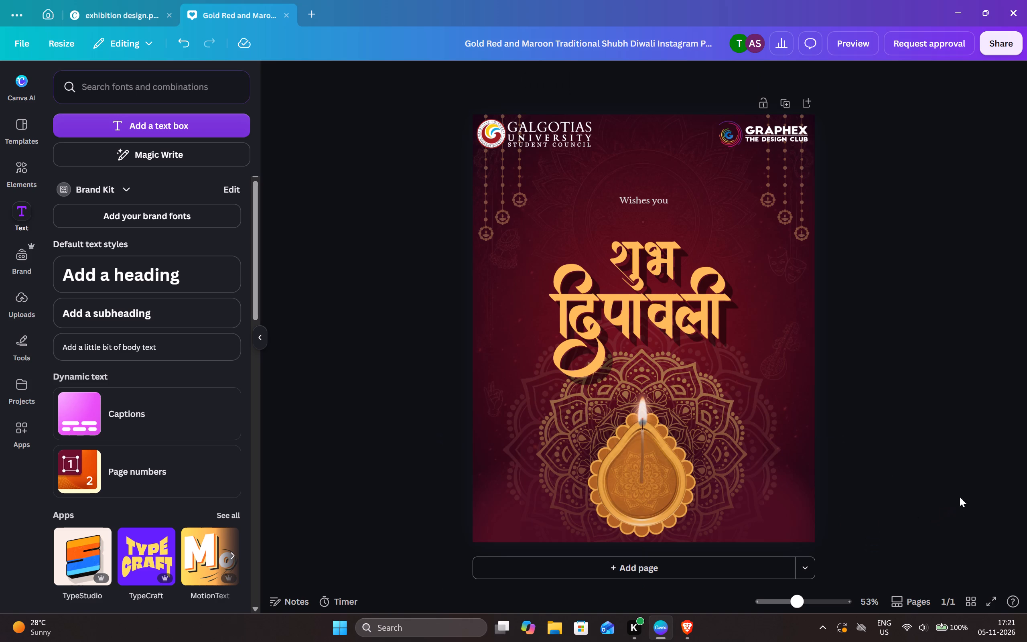
Show the layers from the Hindi title group and examine the stacking order of the poster's elements and the diya group's contents.
{"action": "left_click", "coordinate": [701, 320]}
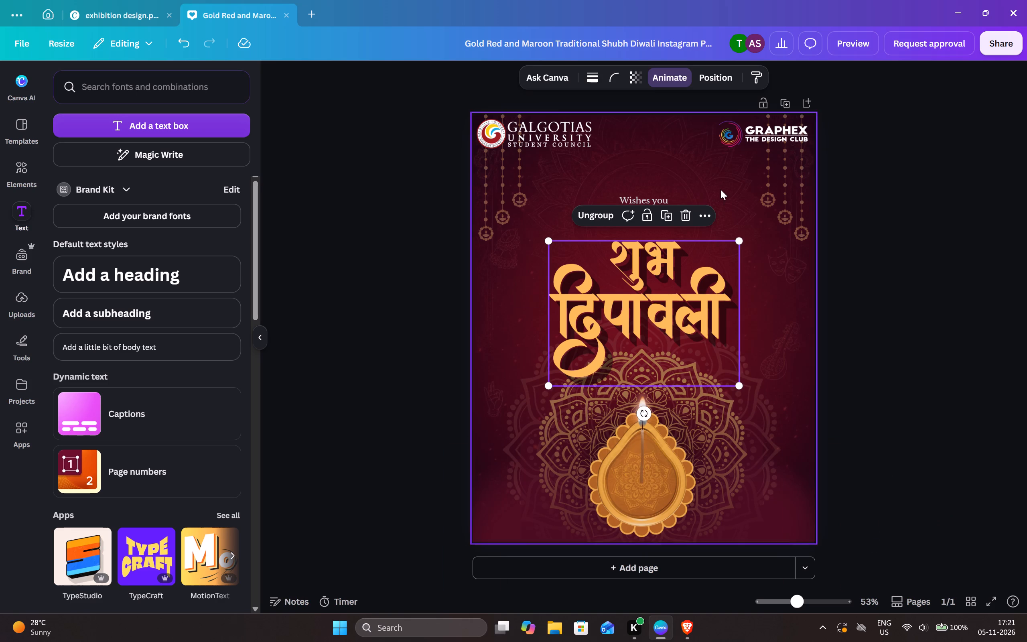
{"action": "left_click", "coordinate": [712, 216]}
{"action": "left_click", "coordinate": [796, 356]}
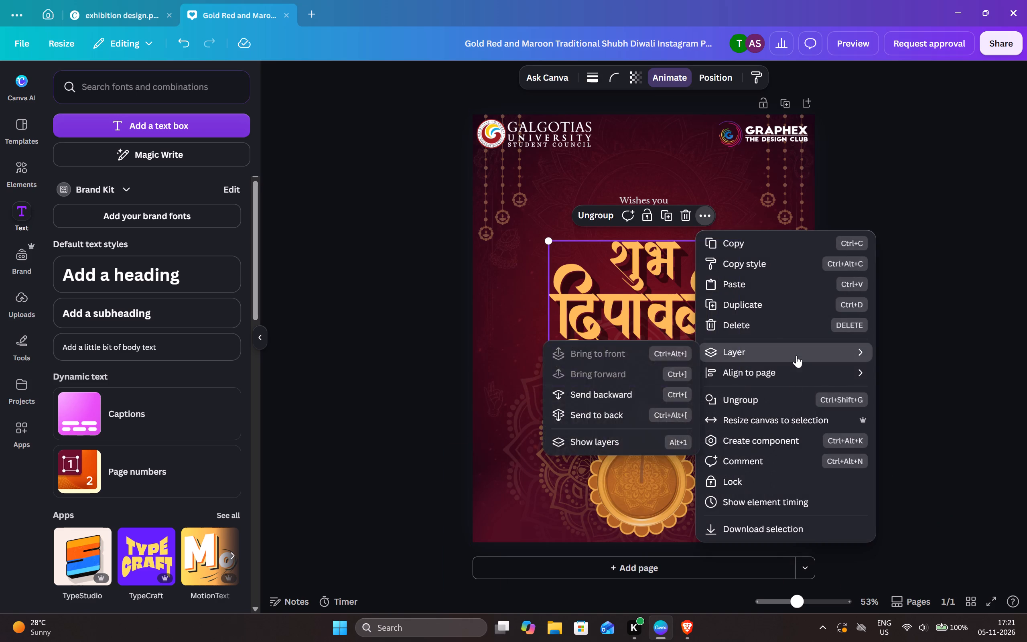
{"action": "left_click", "coordinate": [635, 441]}
{"action": "scroll", "coordinate": [123, 439], "scroll_direction": "down", "scroll_amount": 8}
{"action": "scroll", "coordinate": [187, 429], "scroll_direction": "up", "scroll_amount": 7}
{"action": "scroll", "coordinate": [190, 416], "scroll_direction": "down", "scroll_amount": 2}
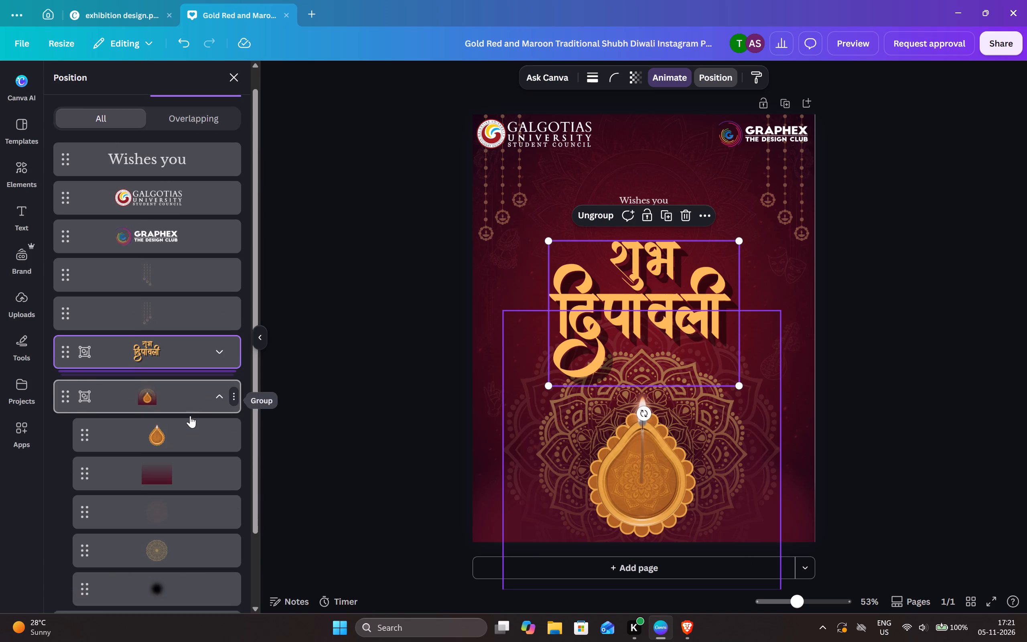
{"action": "scroll", "coordinate": [190, 416], "scroll_direction": "down", "scroll_amount": 5}
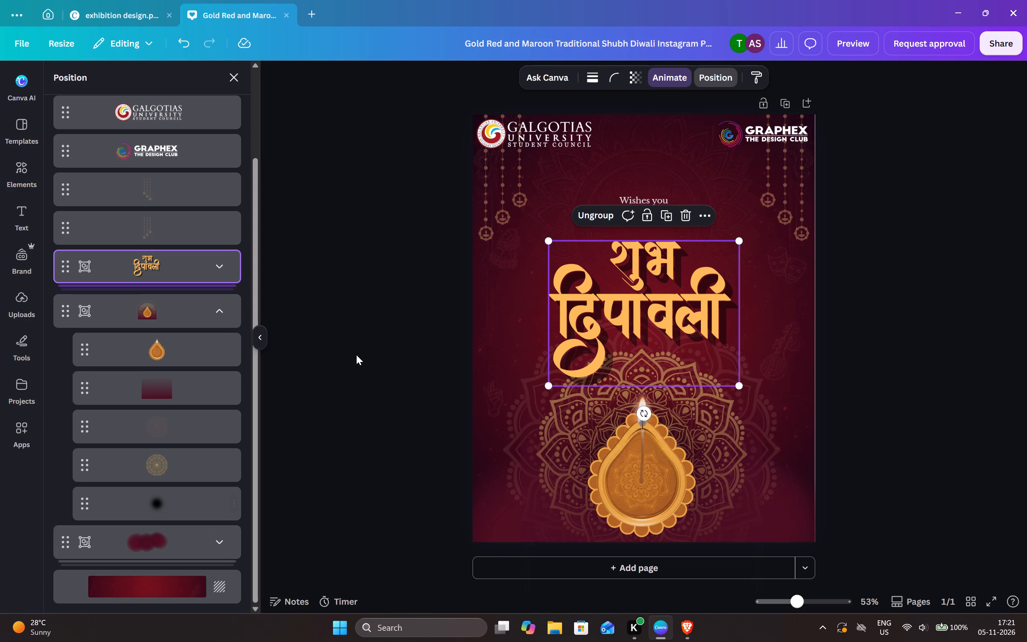
{"action": "left_click", "coordinate": [373, 328]}
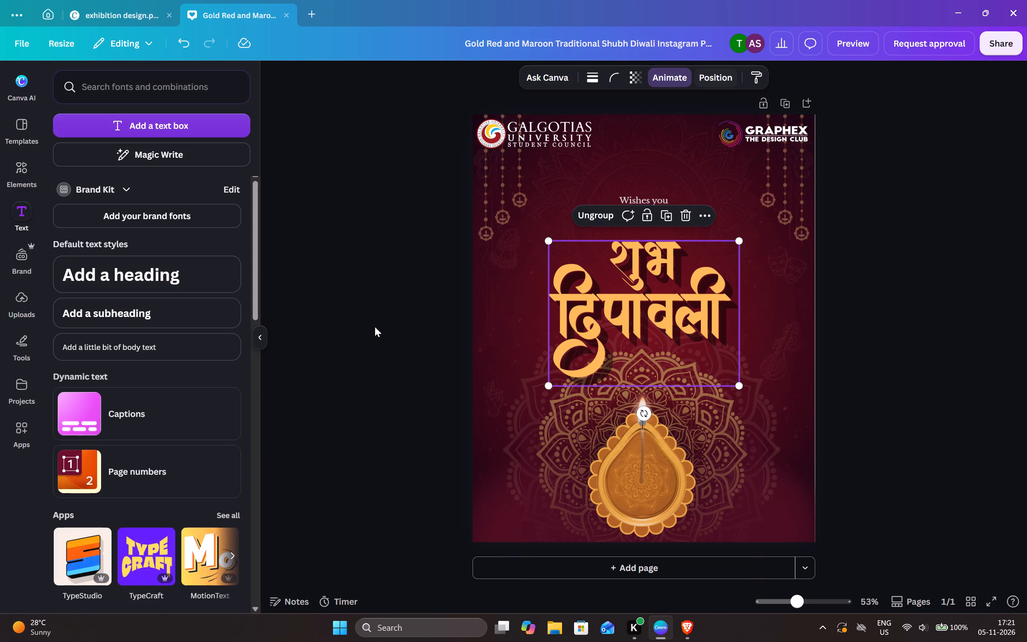
{"action": "left_click", "coordinate": [375, 327]}
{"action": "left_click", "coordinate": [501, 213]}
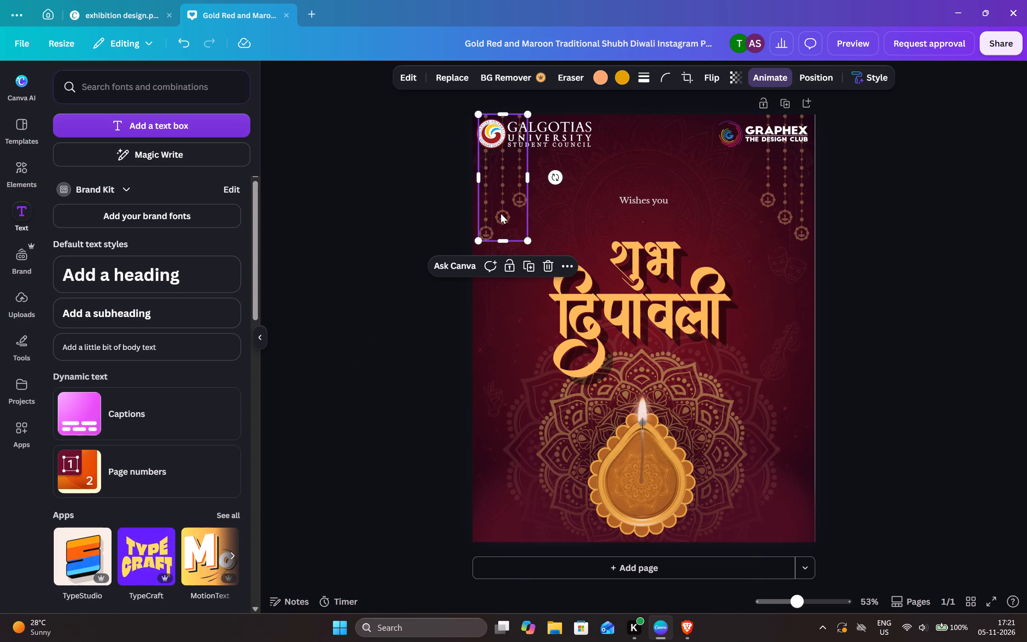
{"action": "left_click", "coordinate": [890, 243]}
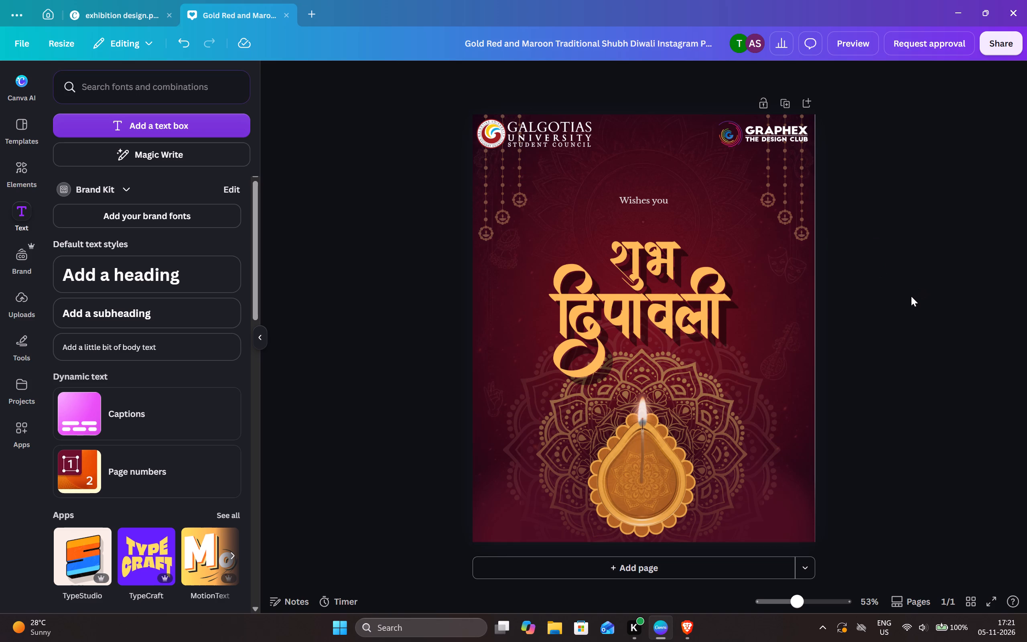
Move the "Wishes you" text slightly down towards the Hindi title, keeping it centred on the page.
{"action": "left_click_drag", "start_coordinate": [655, 201], "coordinate": [655, 205]}
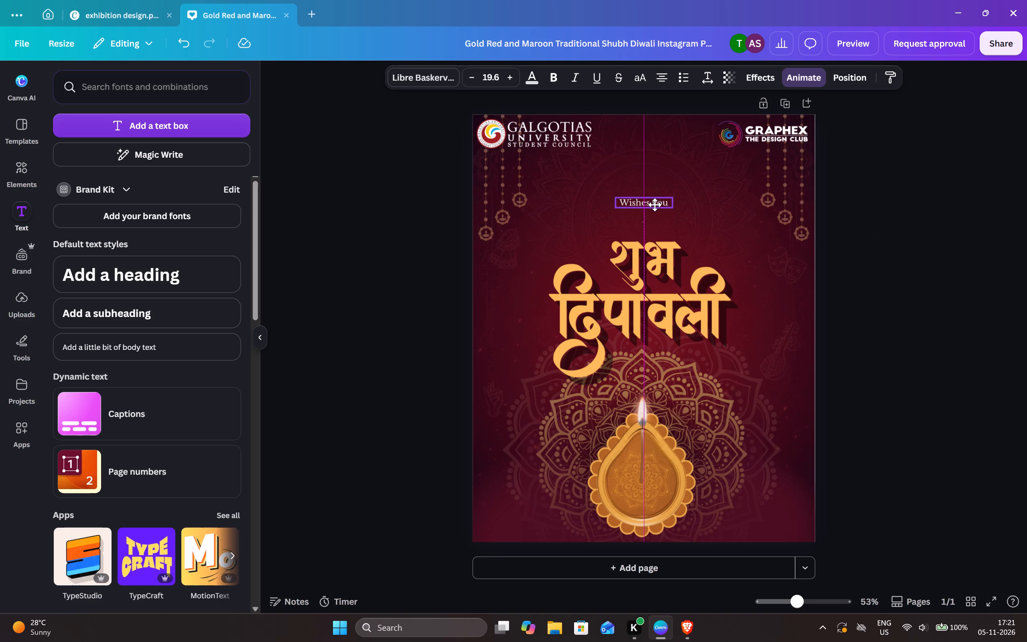
{"action": "left_click_drag", "start_coordinate": [655, 205], "coordinate": [656, 214]}
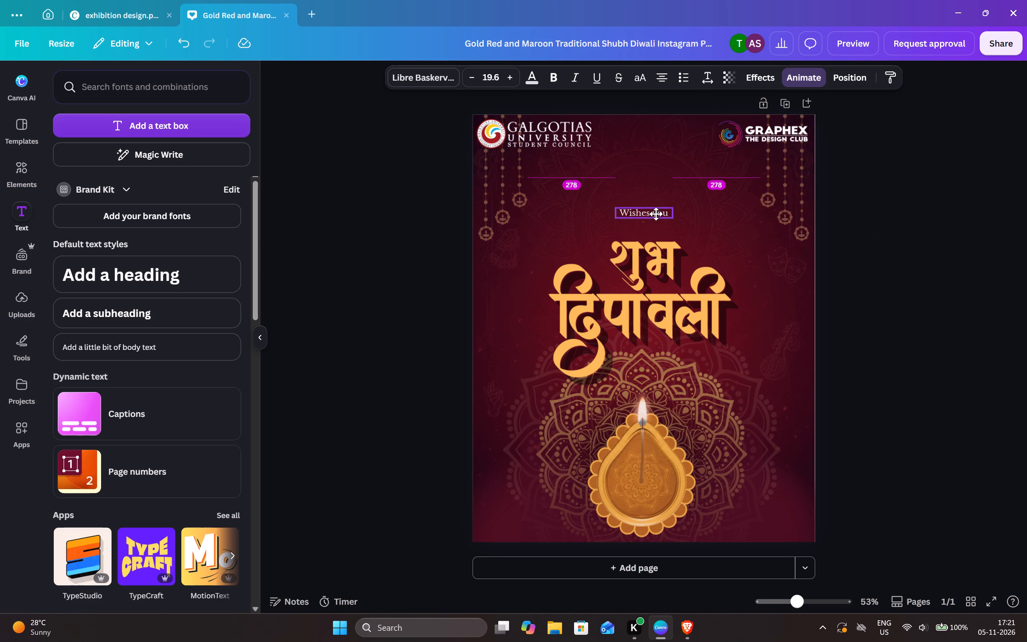
{"action": "left_click_drag", "start_coordinate": [656, 214], "coordinate": [658, 207]}
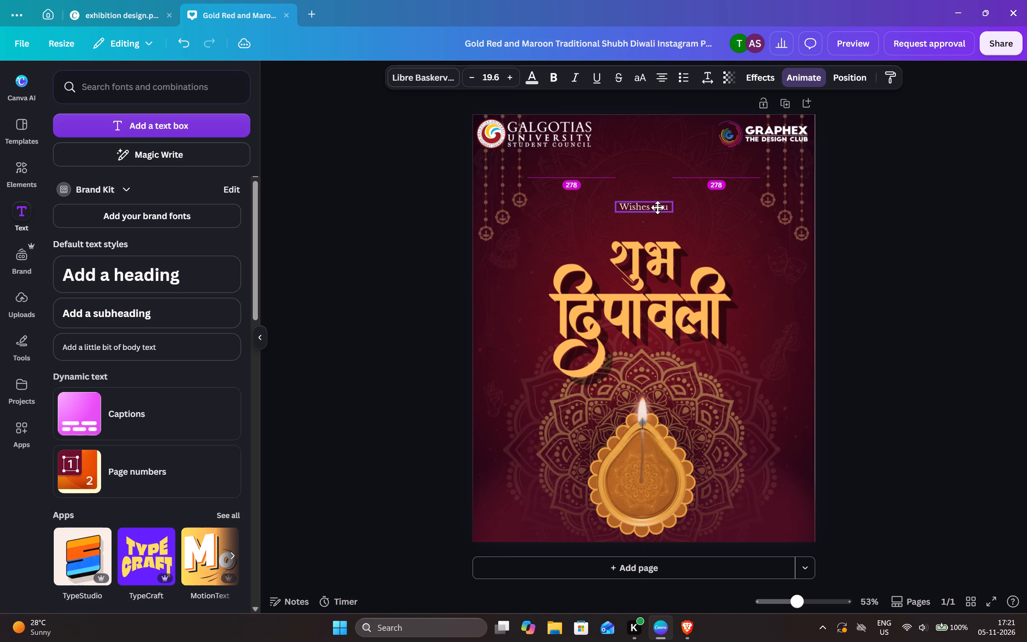
{"action": "left_click_drag", "start_coordinate": [658, 207], "coordinate": [655, 208]}
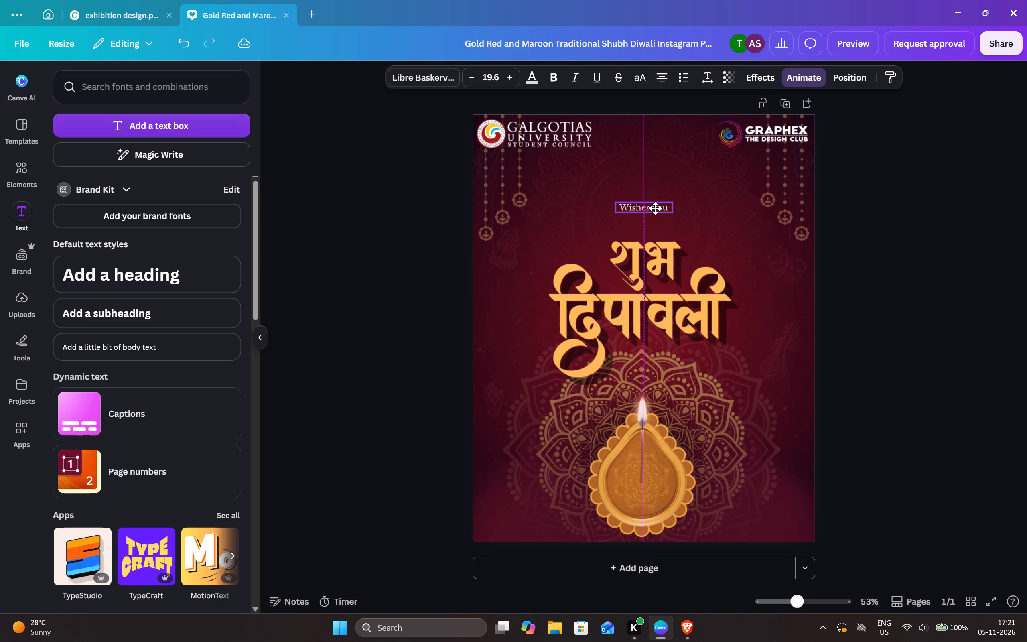
{"action": "left_click_drag", "start_coordinate": [655, 208], "coordinate": [655, 207]}
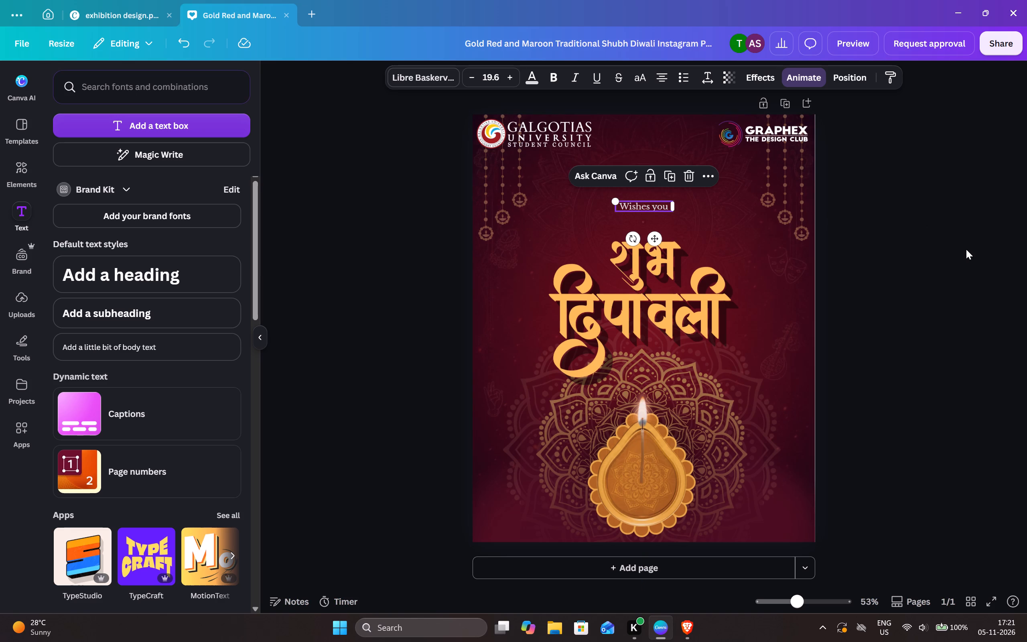
{"action": "left_click", "coordinate": [966, 249]}
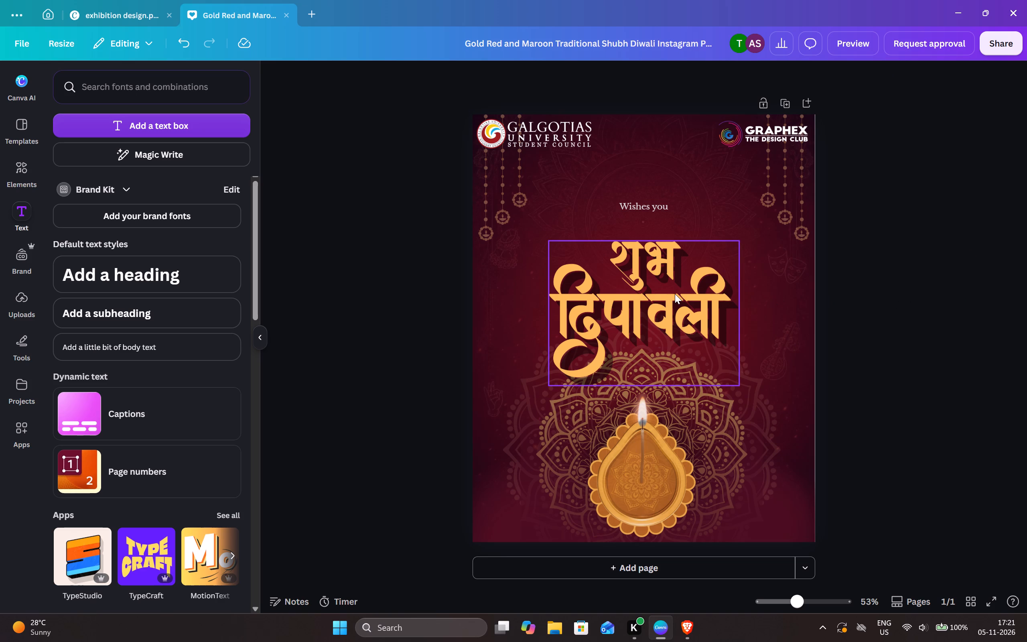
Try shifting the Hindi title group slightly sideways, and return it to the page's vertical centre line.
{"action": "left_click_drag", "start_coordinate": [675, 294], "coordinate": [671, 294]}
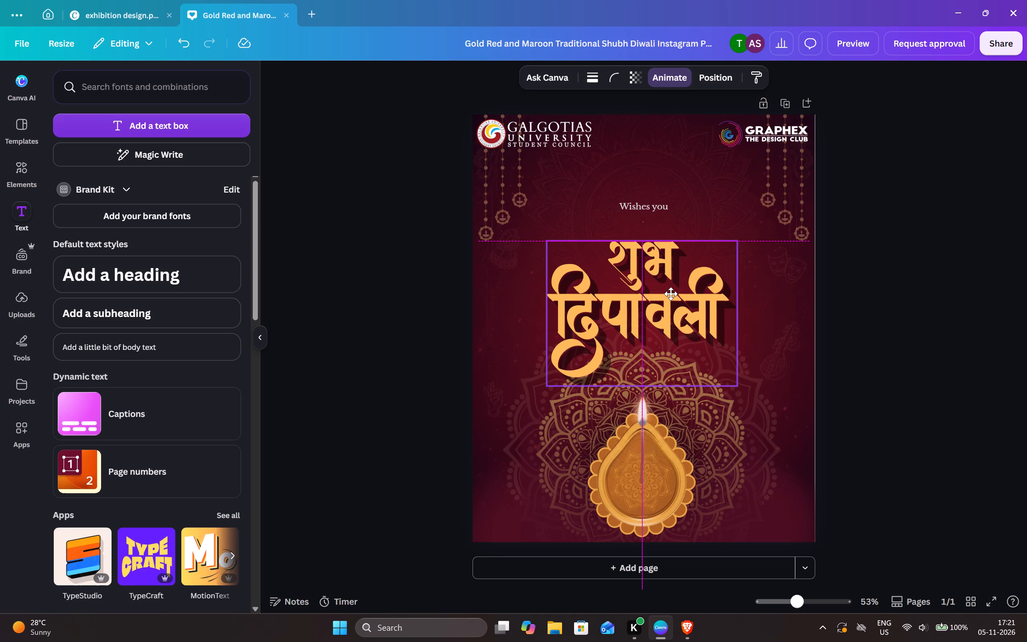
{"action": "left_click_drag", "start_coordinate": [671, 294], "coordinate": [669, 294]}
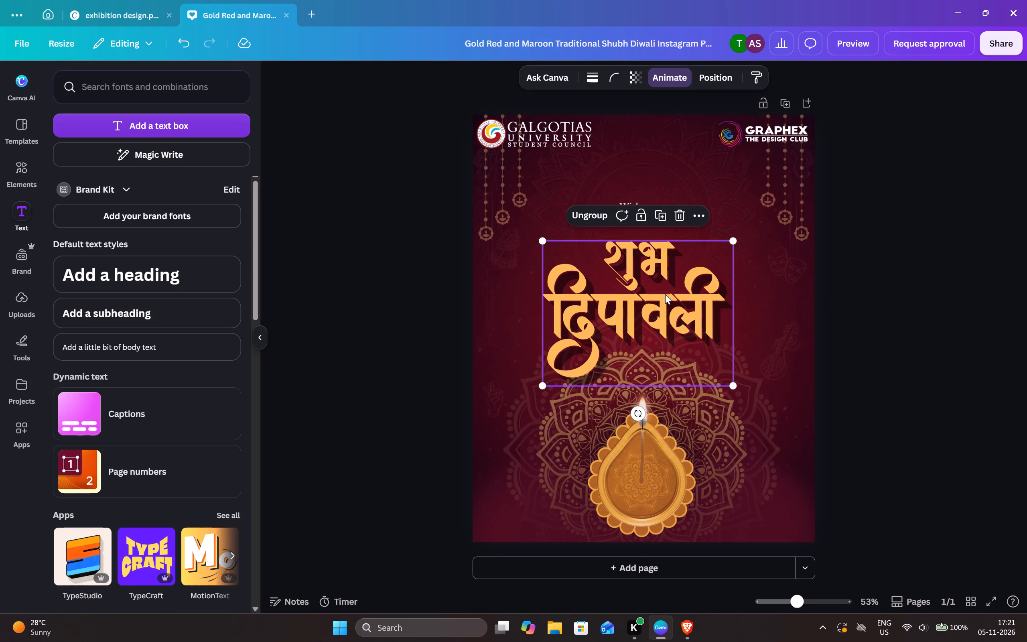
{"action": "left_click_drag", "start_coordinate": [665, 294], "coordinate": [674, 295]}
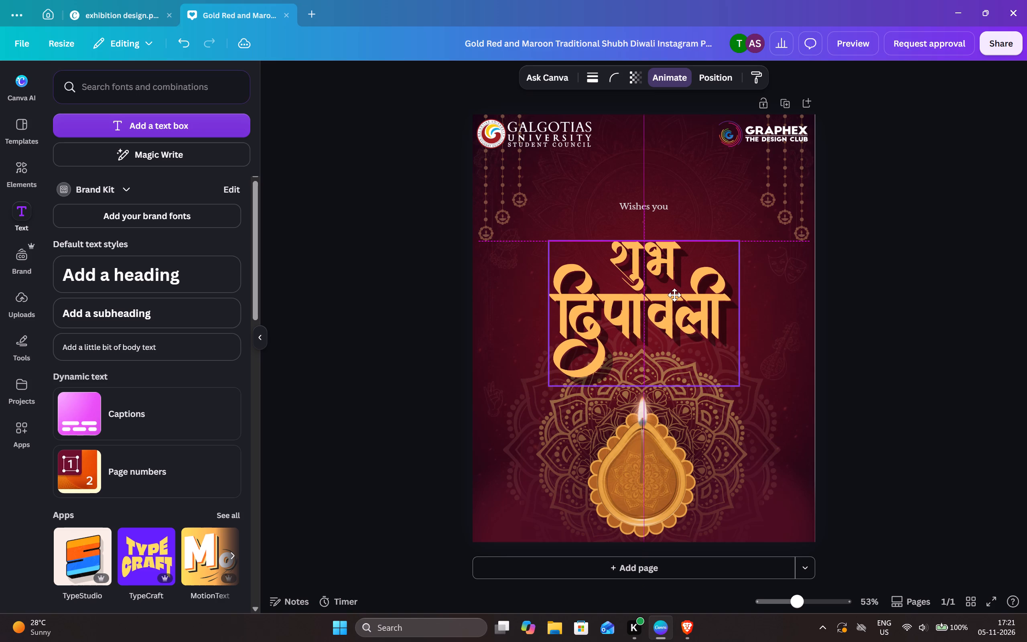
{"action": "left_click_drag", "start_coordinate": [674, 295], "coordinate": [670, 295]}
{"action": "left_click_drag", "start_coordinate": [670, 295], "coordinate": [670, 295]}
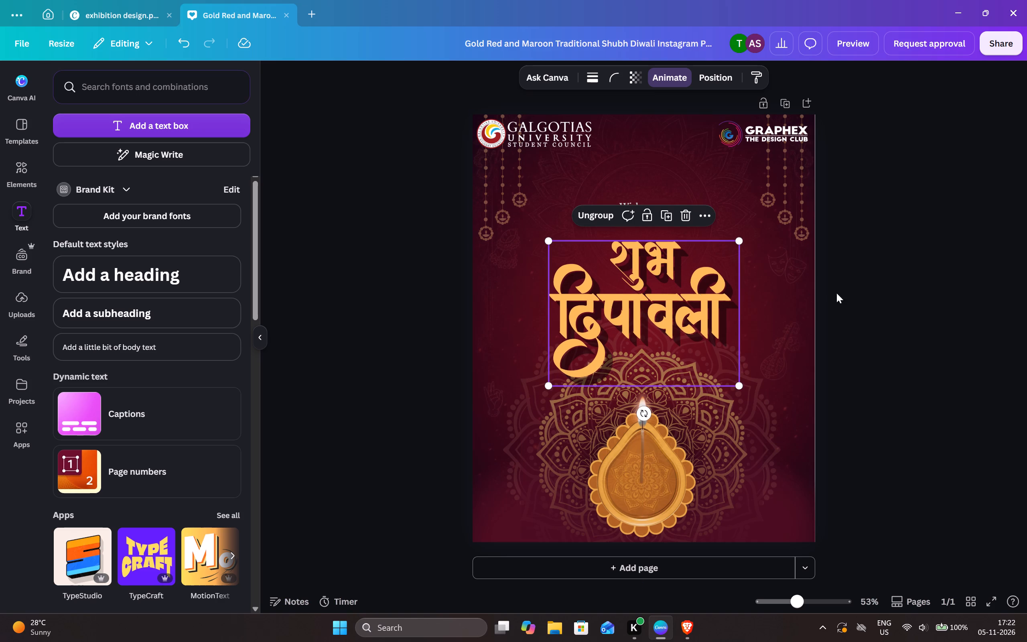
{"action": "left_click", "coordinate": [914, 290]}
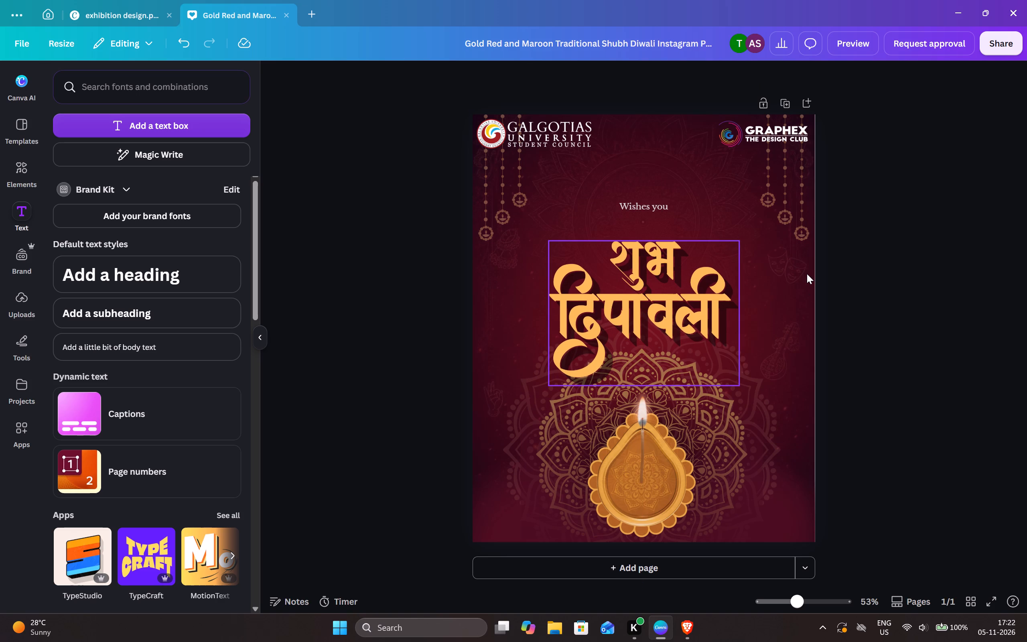
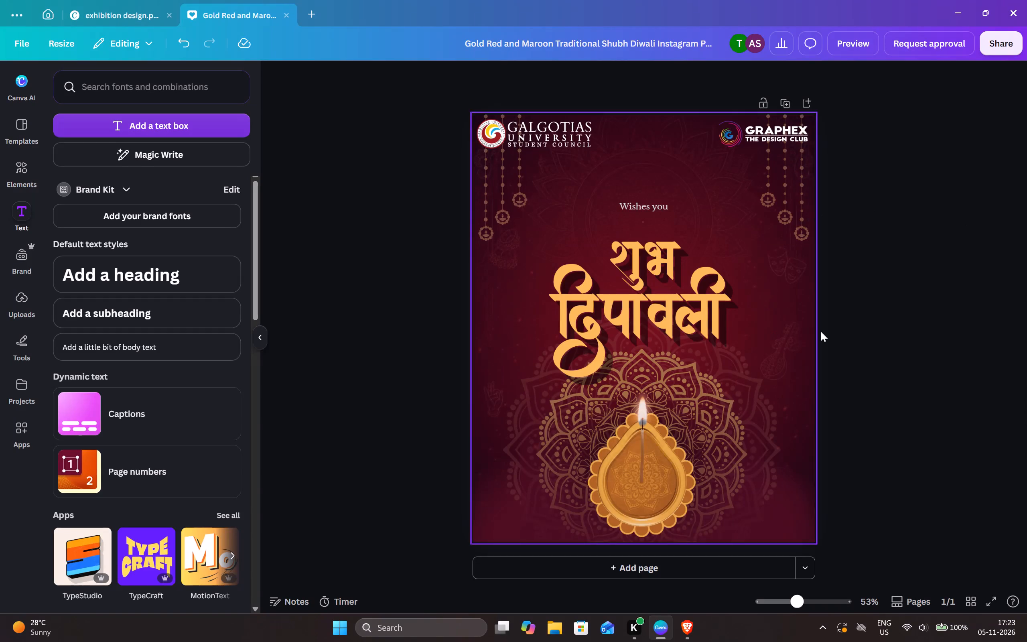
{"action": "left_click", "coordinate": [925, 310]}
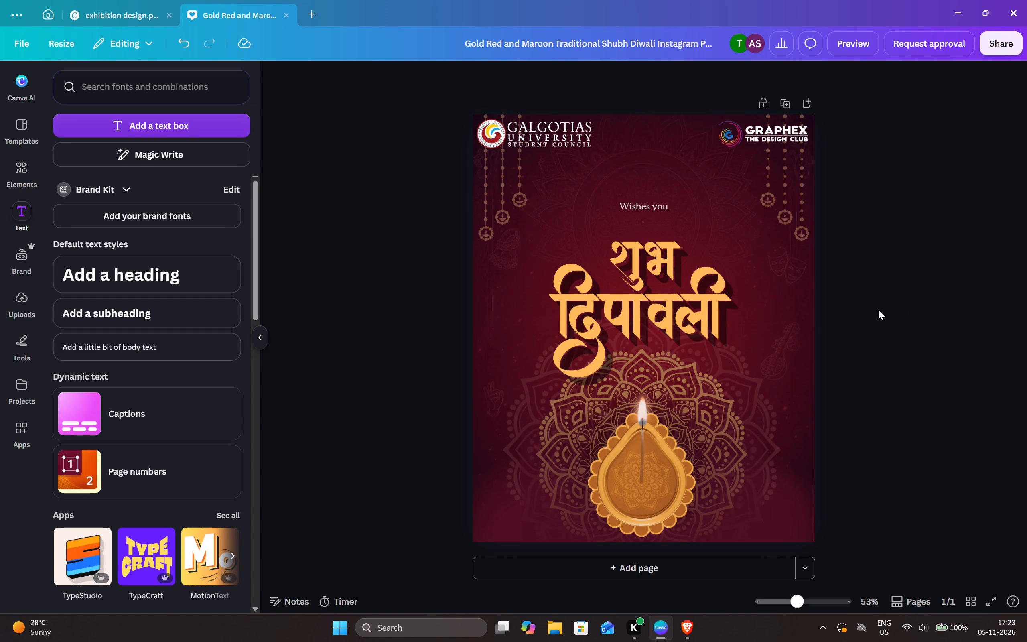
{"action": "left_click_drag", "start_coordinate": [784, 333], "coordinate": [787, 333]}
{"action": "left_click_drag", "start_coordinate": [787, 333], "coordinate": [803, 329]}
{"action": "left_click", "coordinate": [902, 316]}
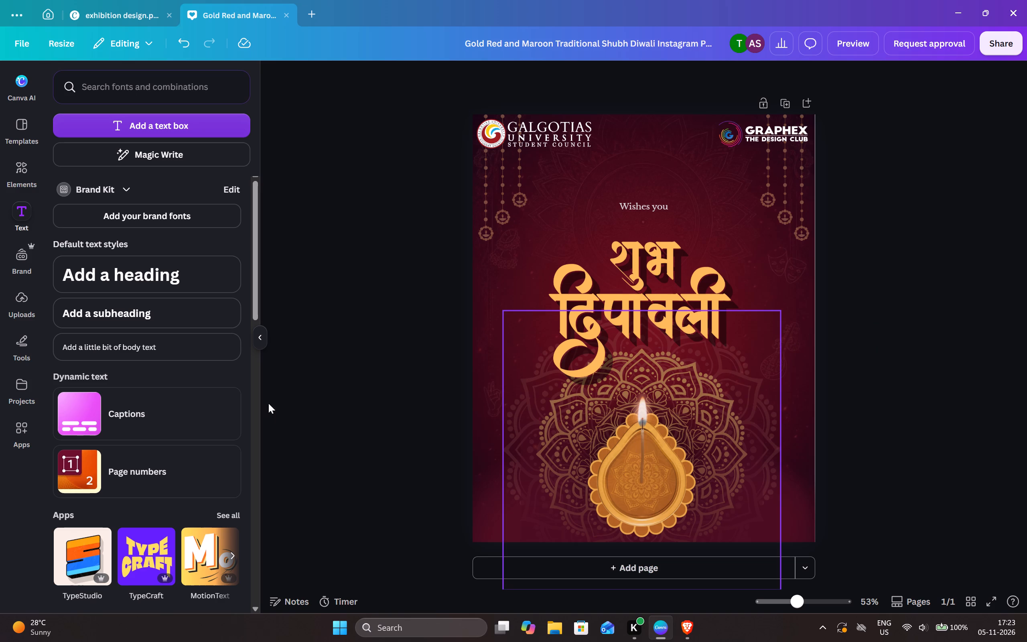
Hide the text side panel and set up the poster's download as a PNG with High quality.
{"action": "left_click", "coordinate": [266, 332]}
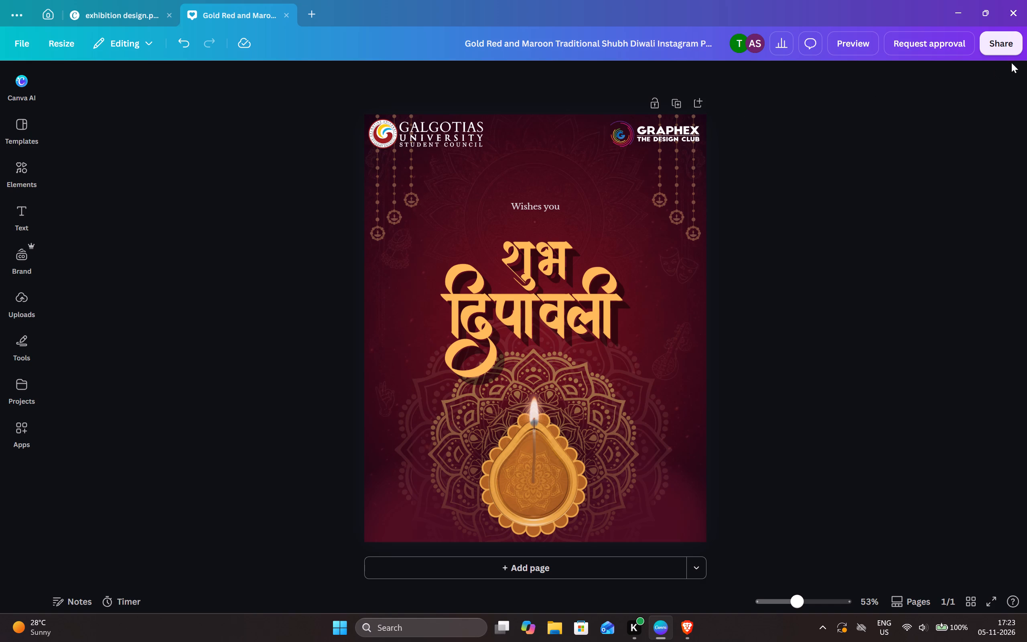
{"action": "left_click", "coordinate": [1000, 47]}
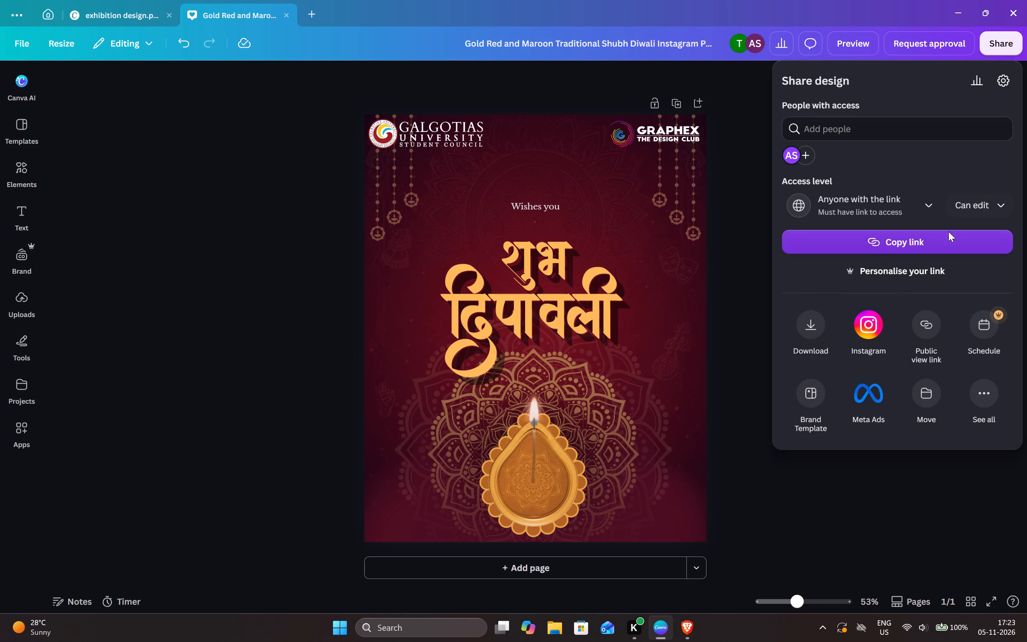
{"action": "left_click", "coordinate": [815, 319]}
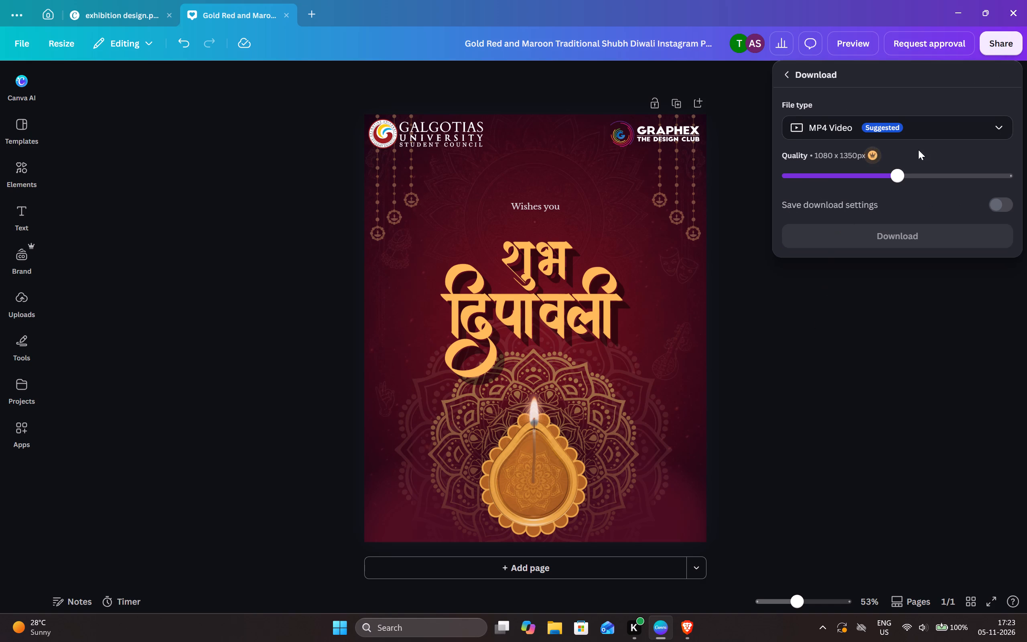
{"action": "left_click", "coordinate": [938, 134]}
{"action": "left_click", "coordinate": [925, 126]}
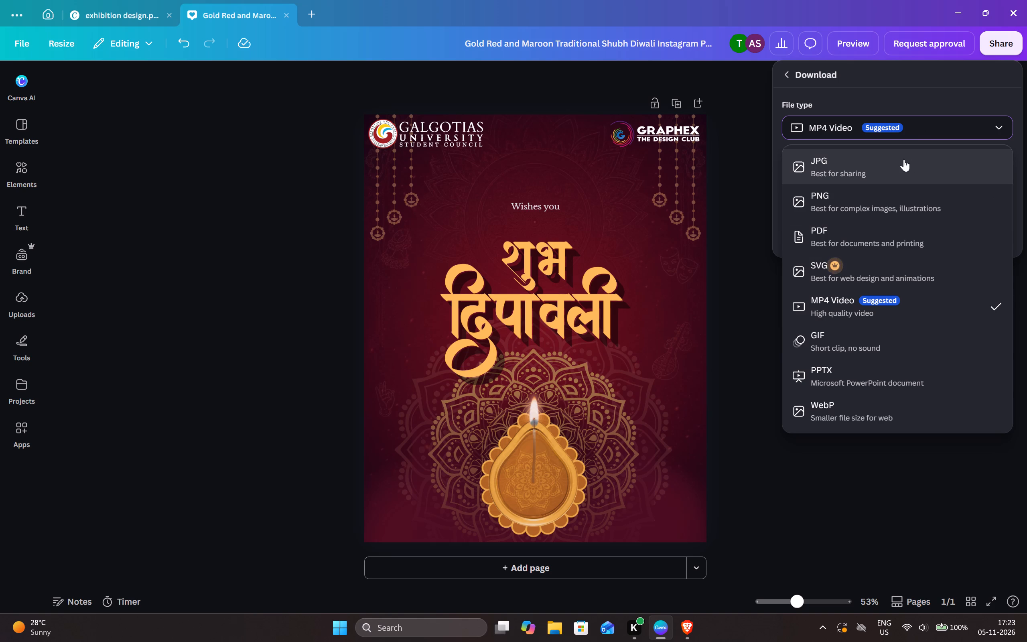
{"action": "left_click", "coordinate": [897, 200]}
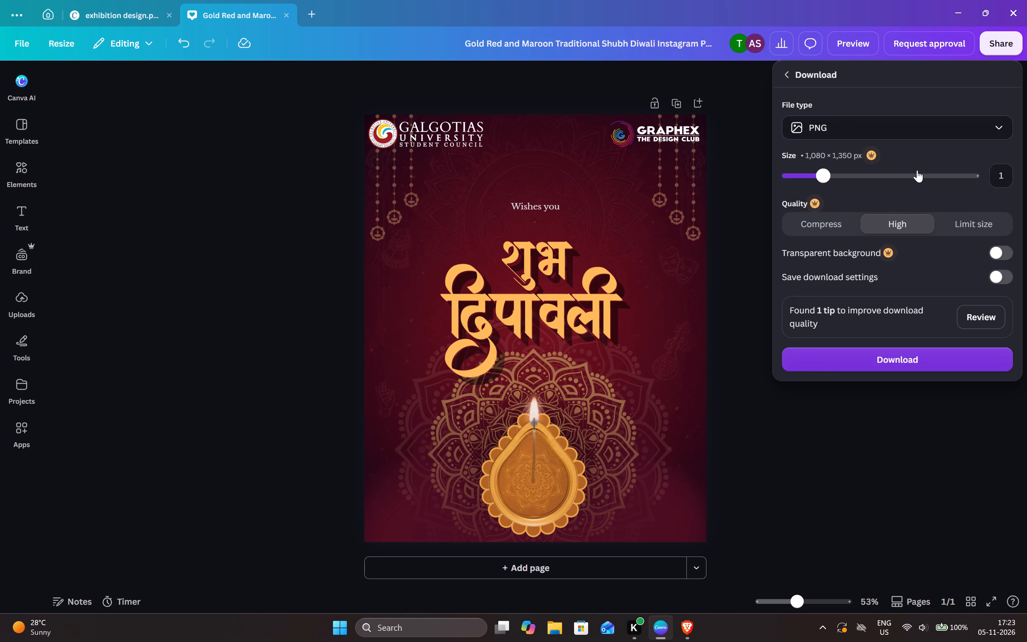
{"action": "left_click", "coordinate": [905, 226]}
Set the PNG download size to the maximum, 3.125 times (3,375 × 4,219 px), and return to the download settings.
{"action": "left_click_drag", "start_coordinate": [824, 182], "coordinate": [961, 191]}
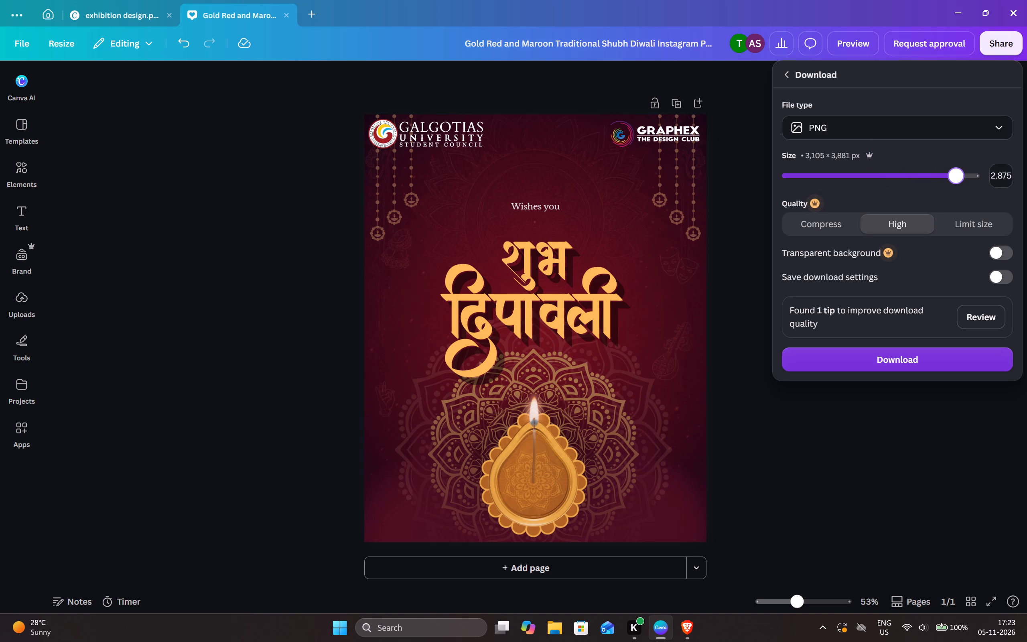
{"action": "left_click_drag", "start_coordinate": [961, 191], "coordinate": [831, 200]}
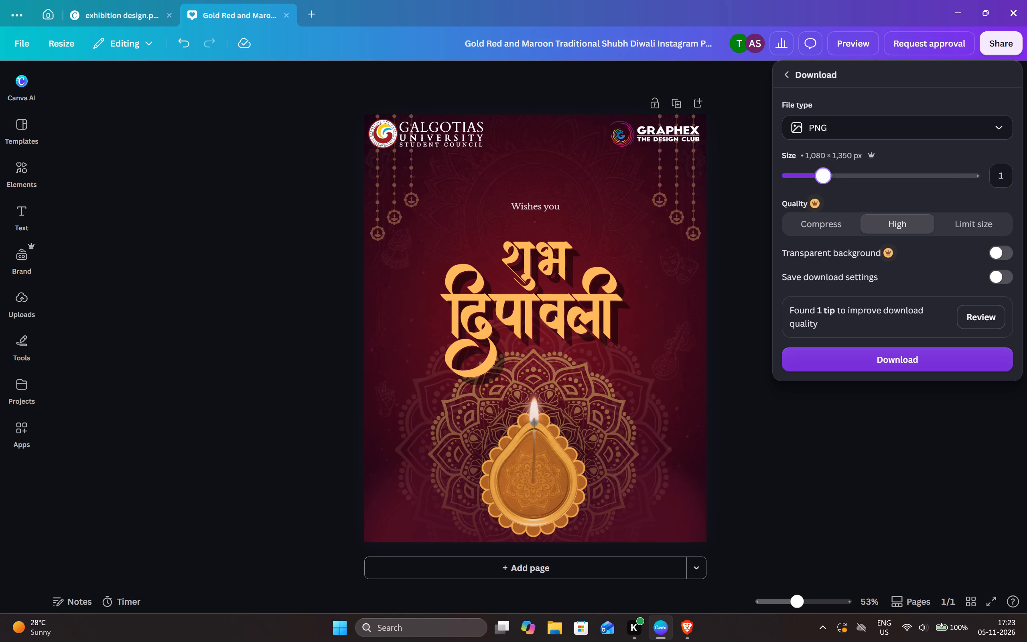
{"action": "left_click_drag", "start_coordinate": [831, 200], "coordinate": [1013, 193]}
{"action": "left_click", "coordinate": [786, 76]}
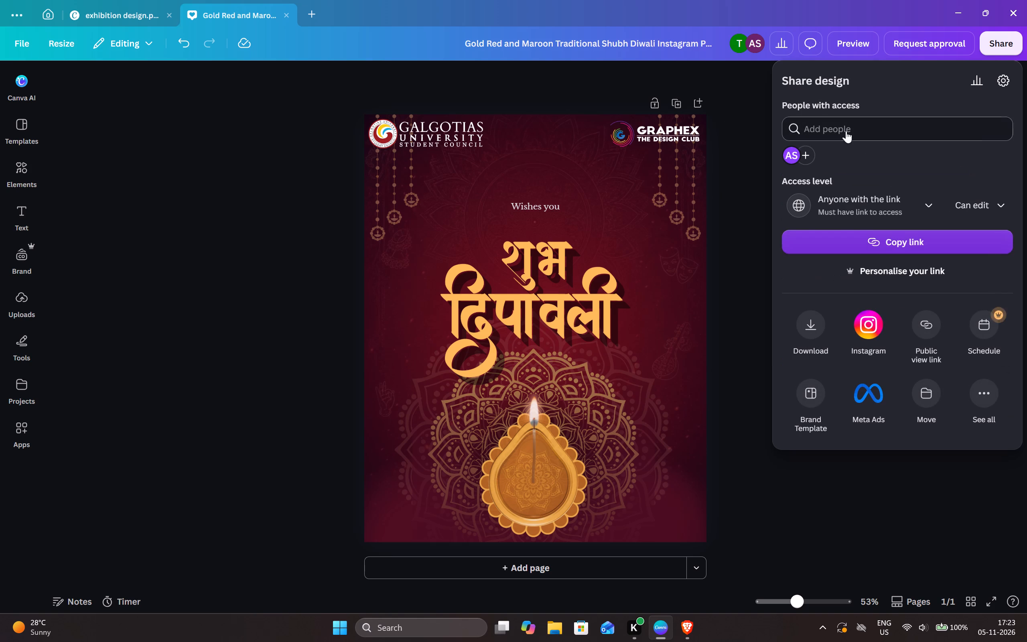
{"action": "left_click", "coordinate": [822, 326]}
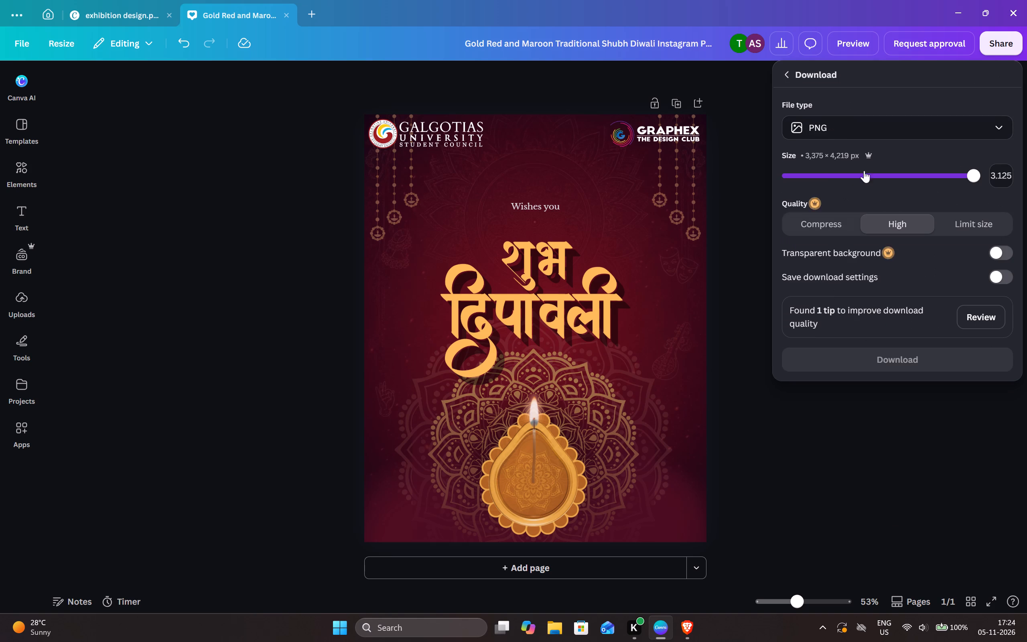
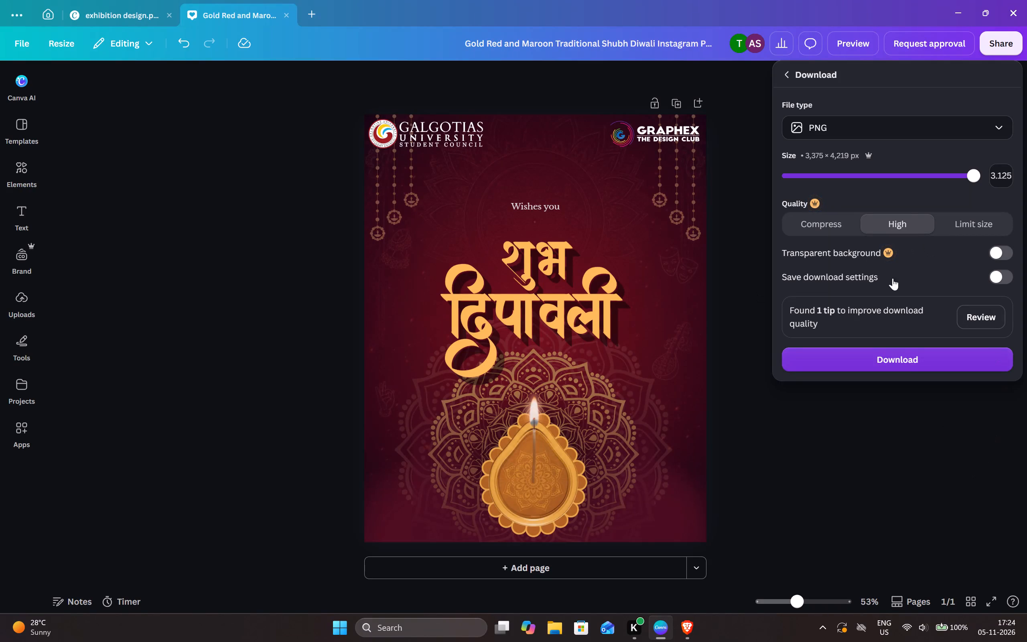
Reduce the PNG download size to 1.125 times (1,215 × 1,519 px), keeping High quality.
{"action": "left_click_drag", "start_coordinate": [966, 179], "coordinate": [915, 184]}
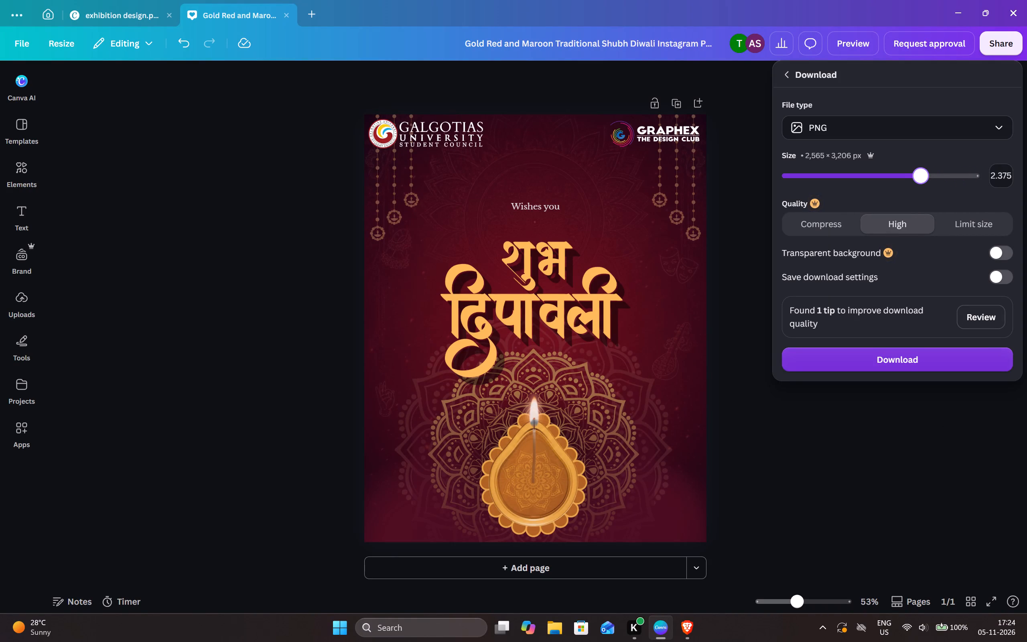
{"action": "left_click_drag", "start_coordinate": [915, 184], "coordinate": [856, 184]}
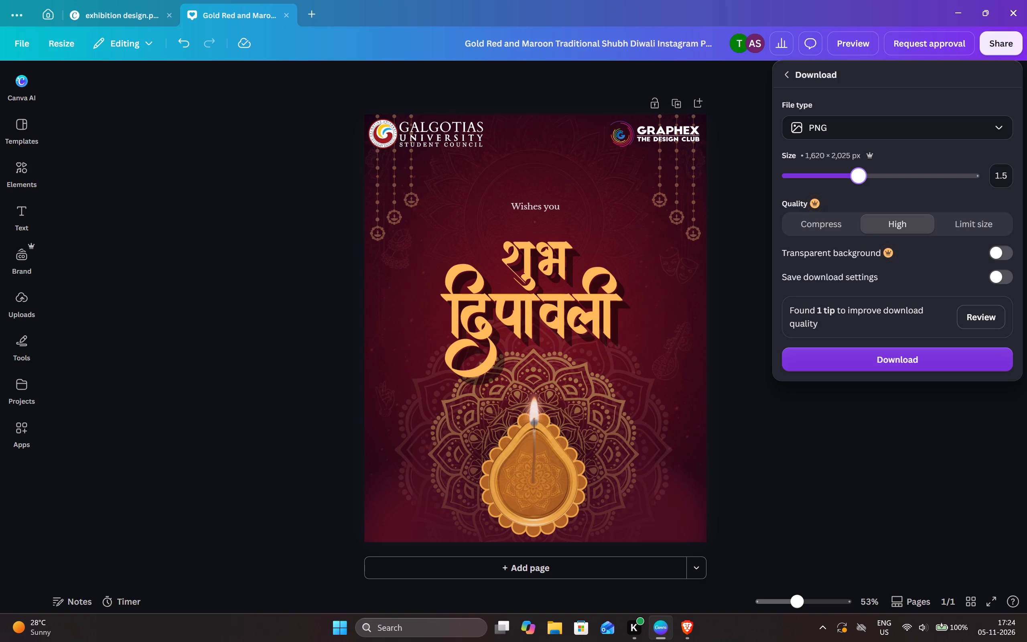
{"action": "left_click_drag", "start_coordinate": [856, 184], "coordinate": [835, 187]}
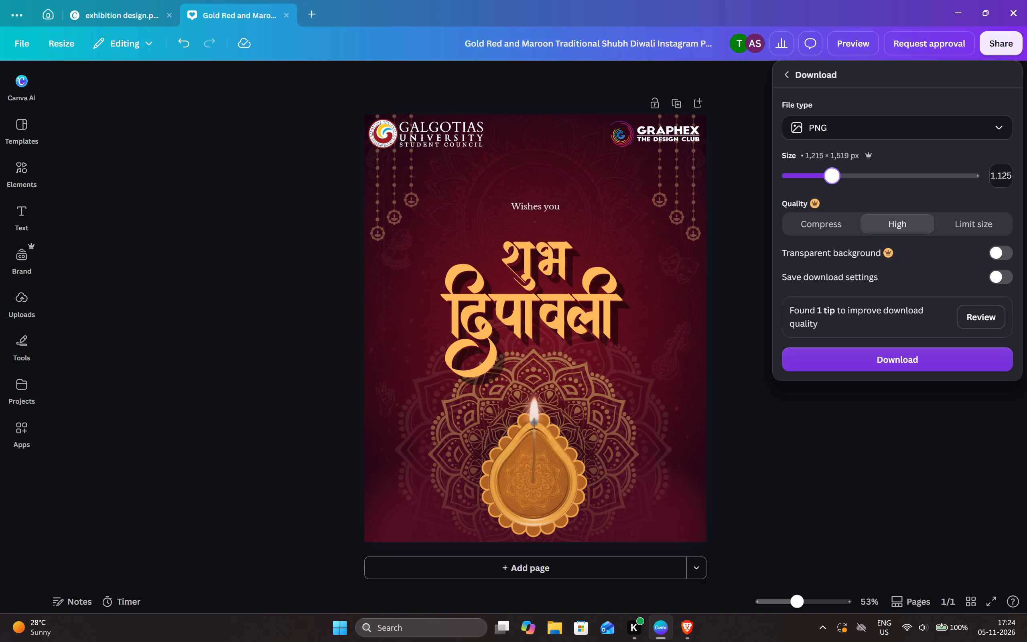
Set the PNG download size to 1 times (1,080 × 1,350 px) and download the poster in High quality.
{"action": "left_click_drag", "start_coordinate": [835, 187], "coordinate": [825, 185]}
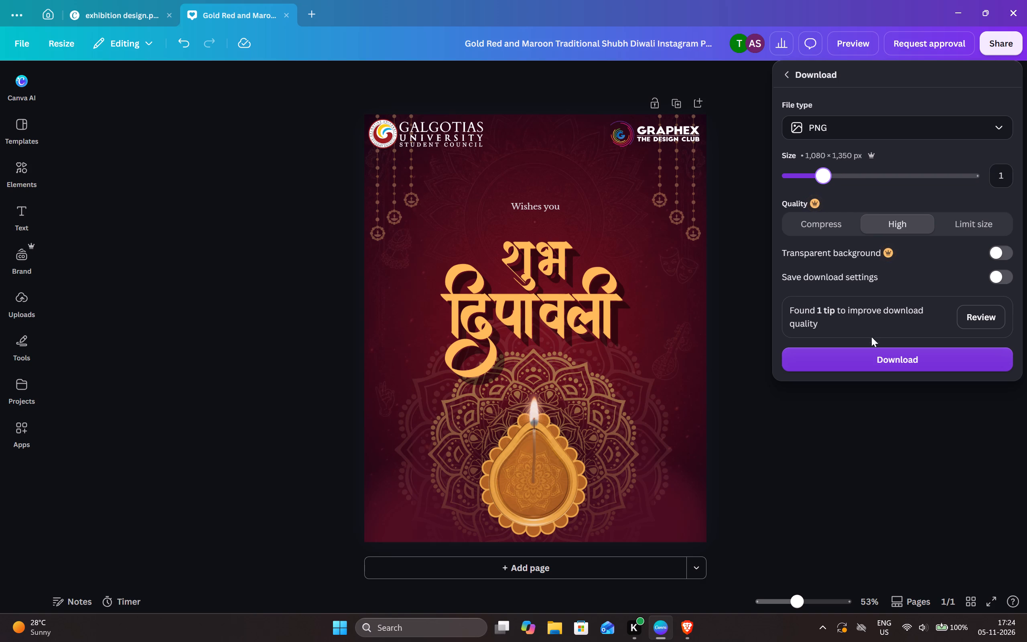
{"action": "left_click", "coordinate": [889, 366]}
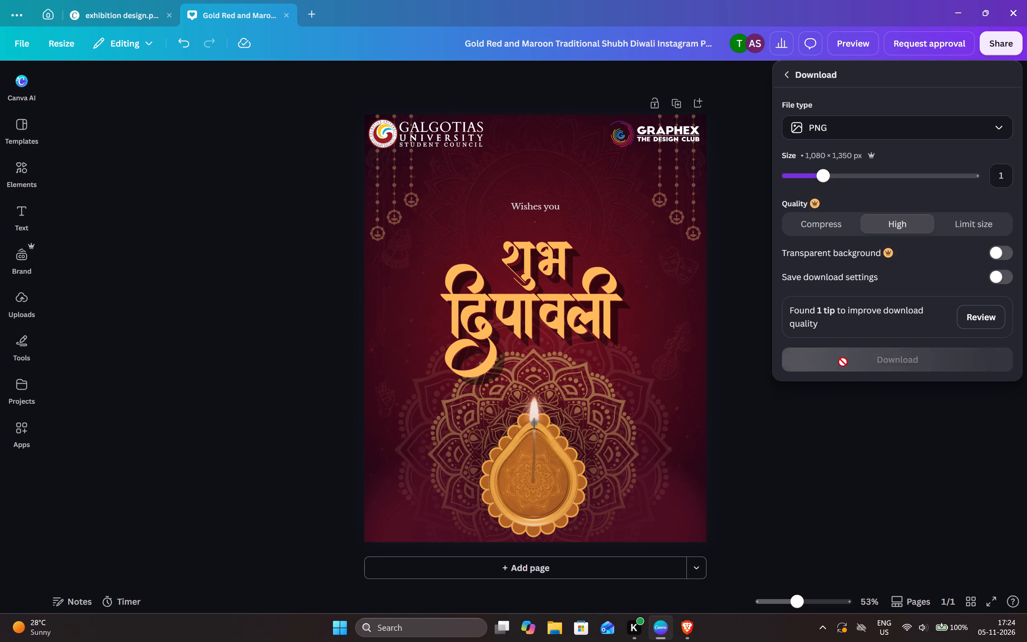
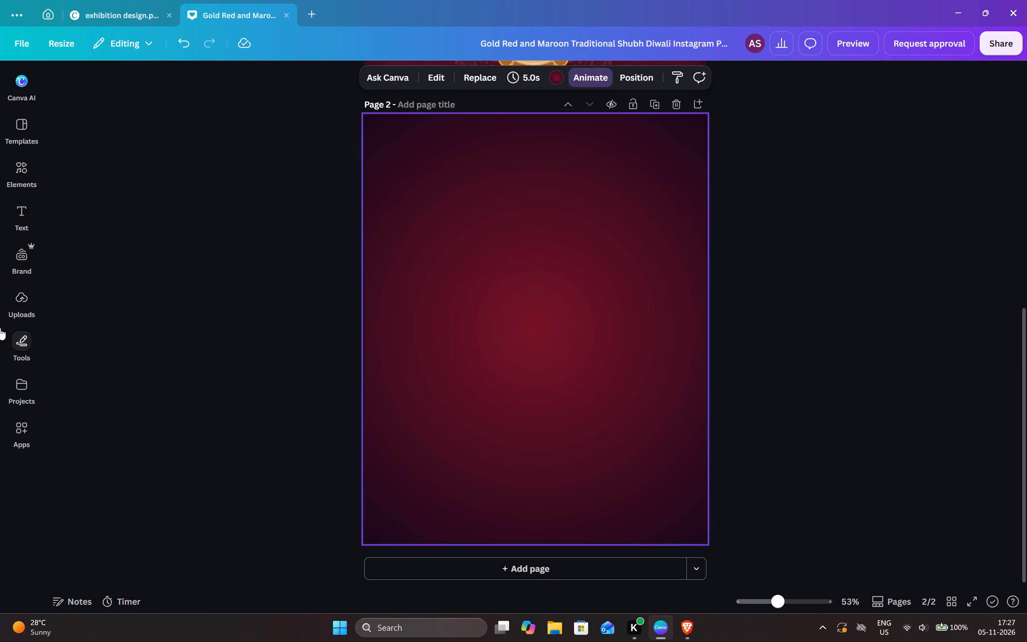
Open the template library for page 2 and start a search for Instagram Post (4:5) templates.
{"action": "left_click", "coordinate": [22, 133]}
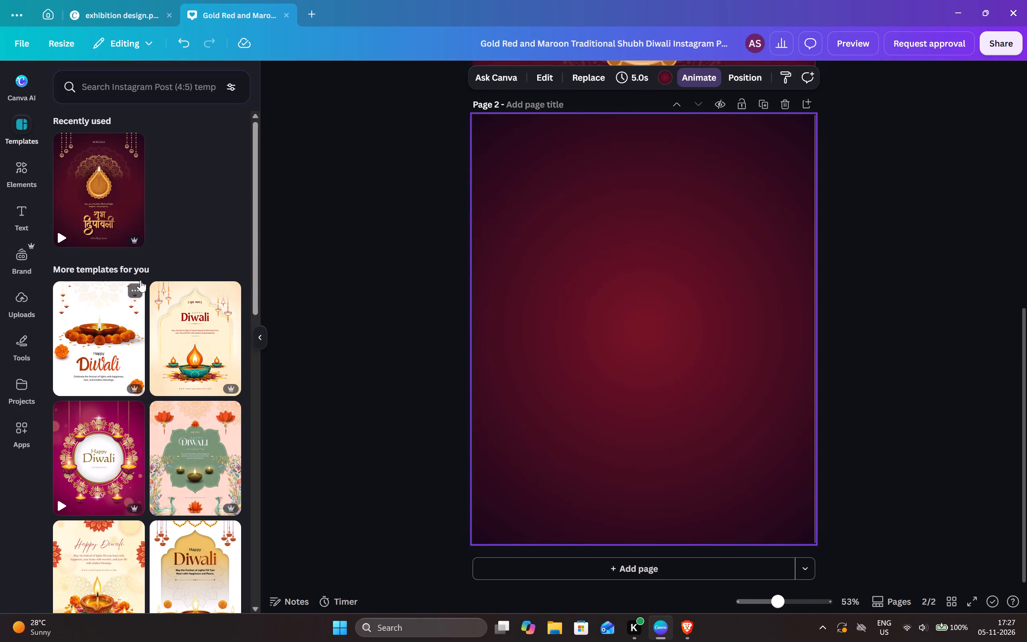
{"action": "left_click", "coordinate": [156, 85]}
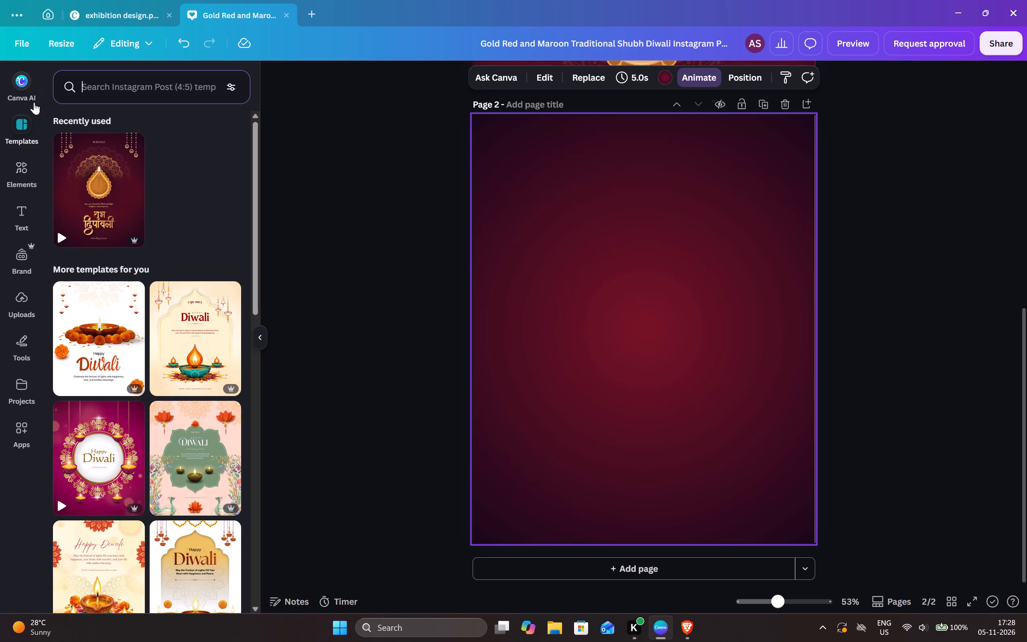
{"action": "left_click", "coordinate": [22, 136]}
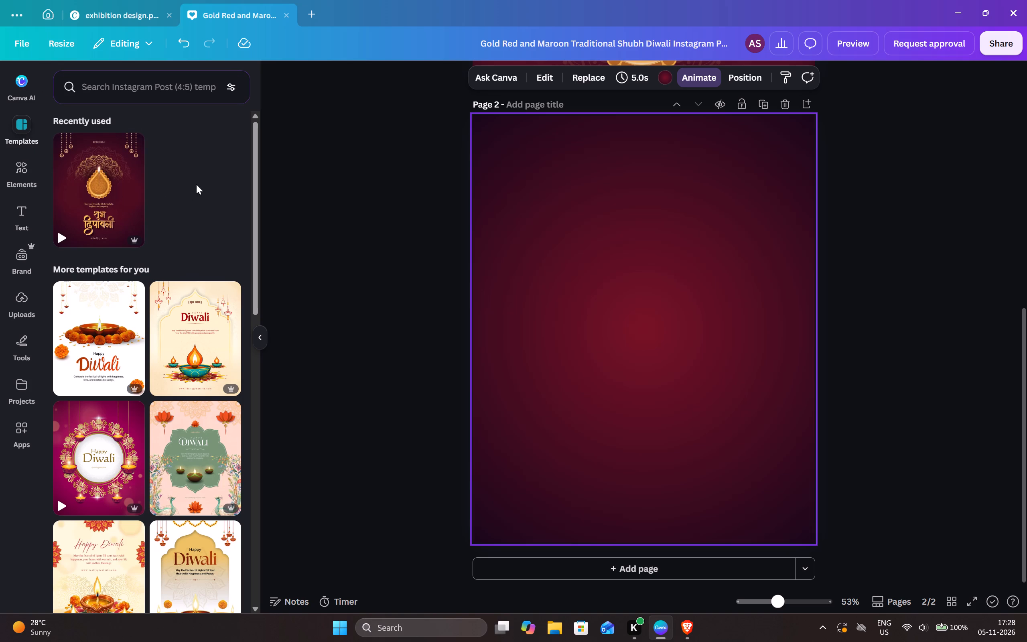
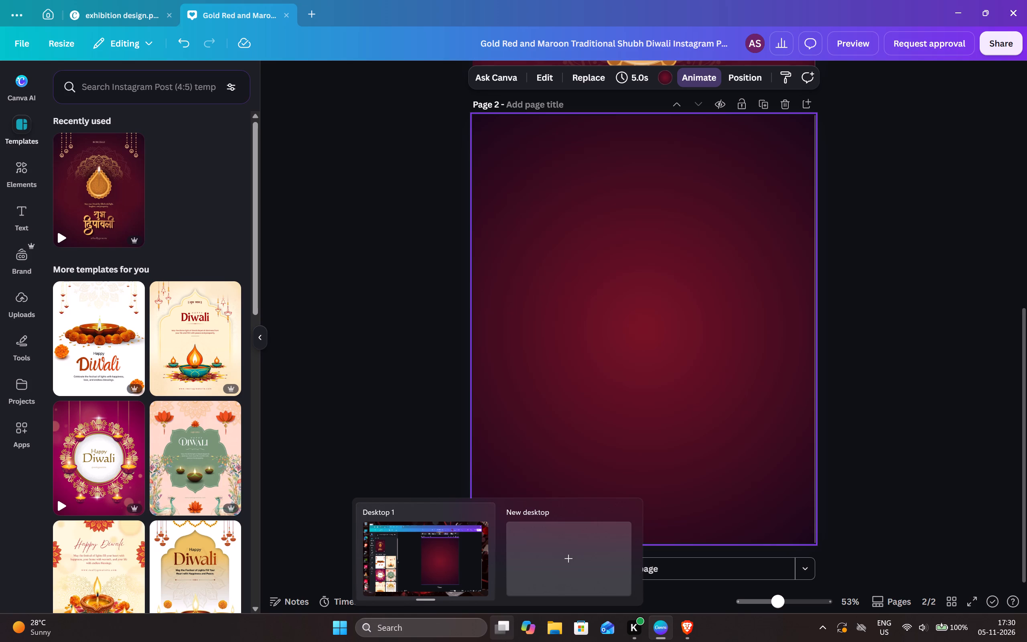
Look through the suggested Instagram post templates for a design to use on the empty second page.
{"action": "scroll", "coordinate": [173, 366], "scroll_direction": "down", "scroll_amount": 4}
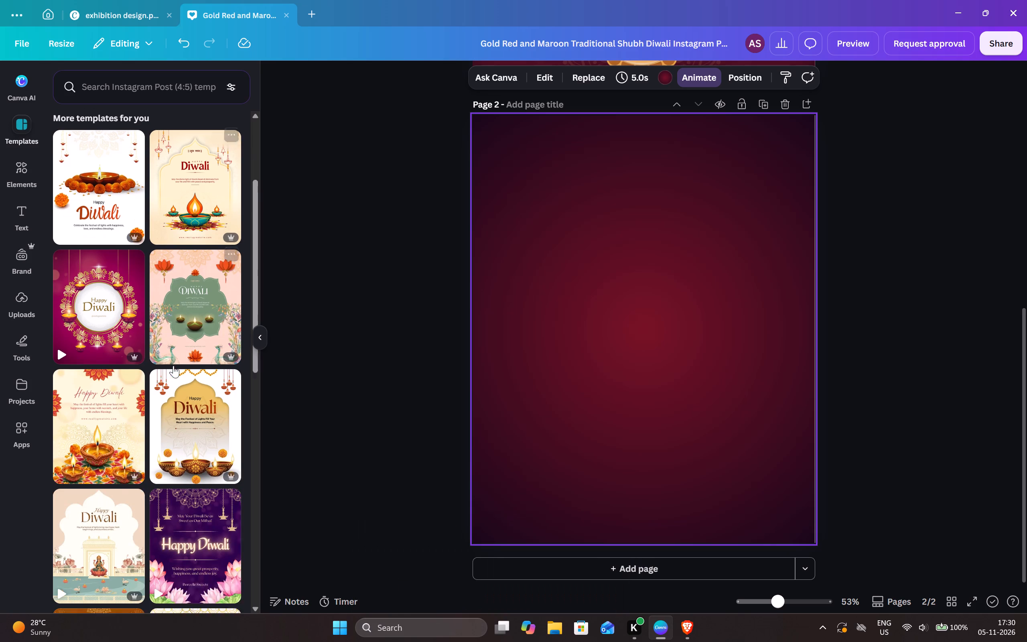
{"action": "scroll", "coordinate": [173, 366], "scroll_direction": "down", "scroll_amount": 5}
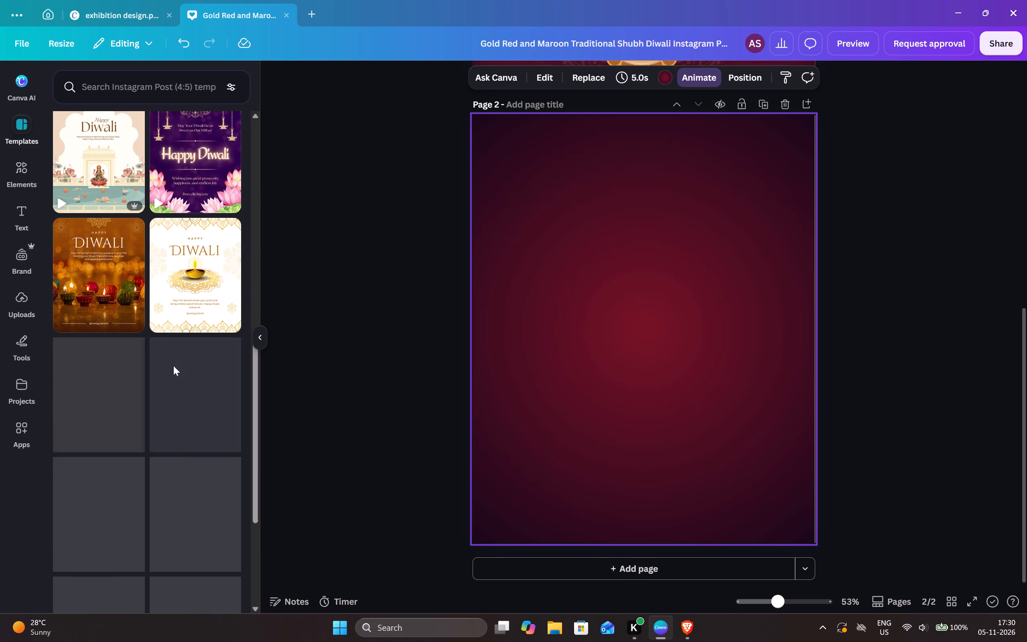
{"action": "scroll", "coordinate": [173, 366], "scroll_direction": "down", "scroll_amount": 4}
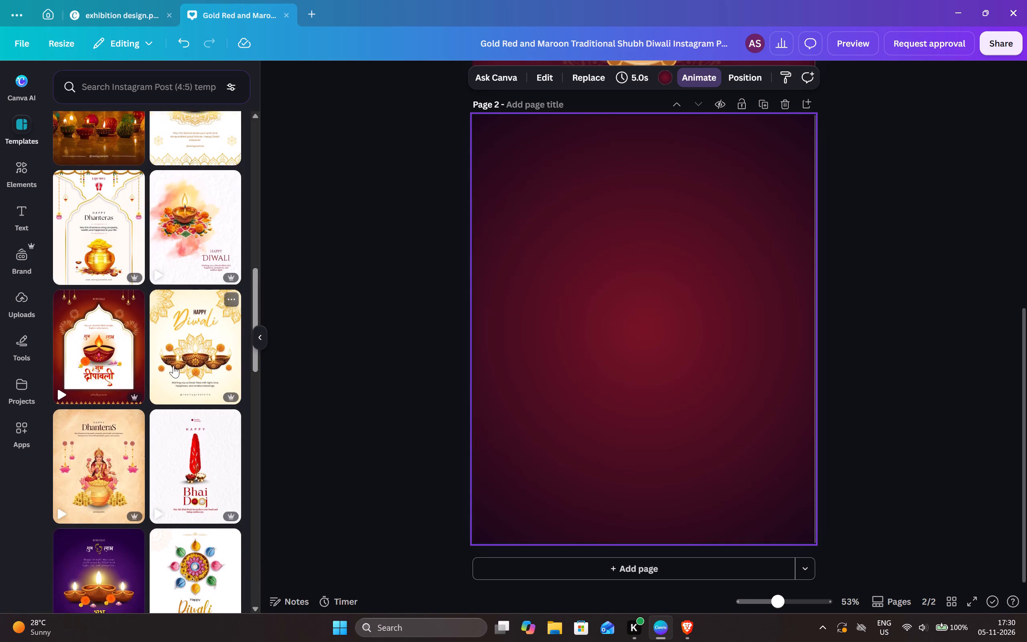
{"action": "scroll", "coordinate": [173, 366], "scroll_direction": "down", "scroll_amount": 5}
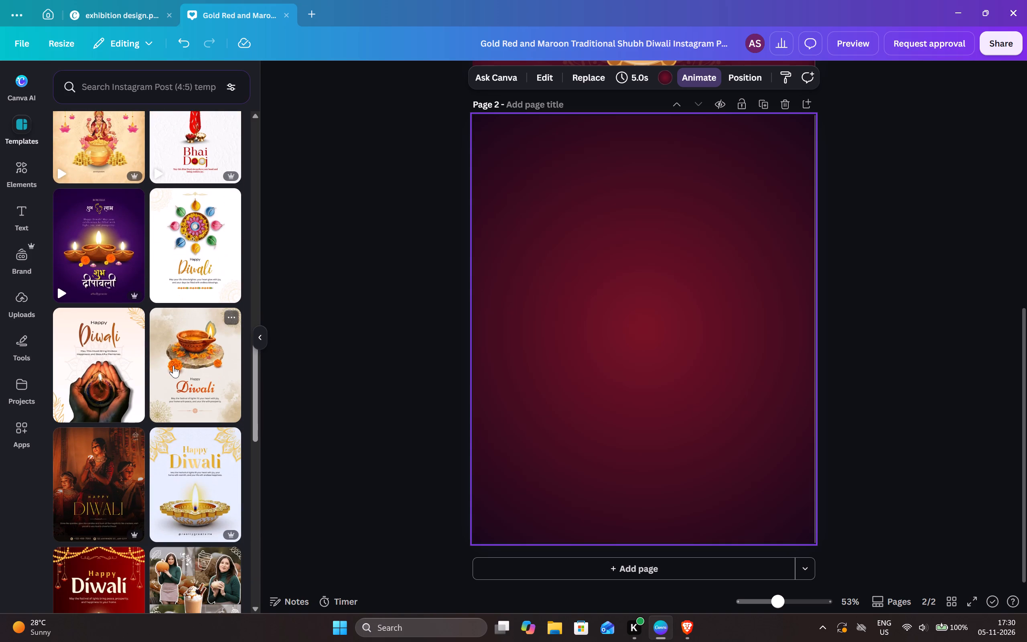
{"action": "scroll", "coordinate": [173, 366], "scroll_direction": "down", "scroll_amount": 5}
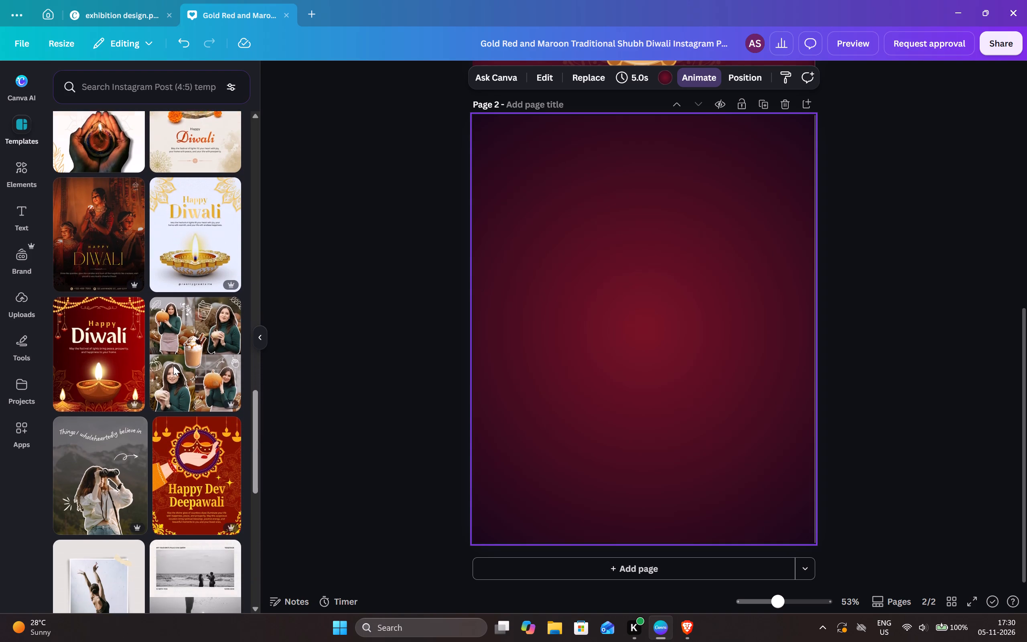
{"action": "scroll", "coordinate": [173, 366], "scroll_direction": "down", "scroll_amount": 5}
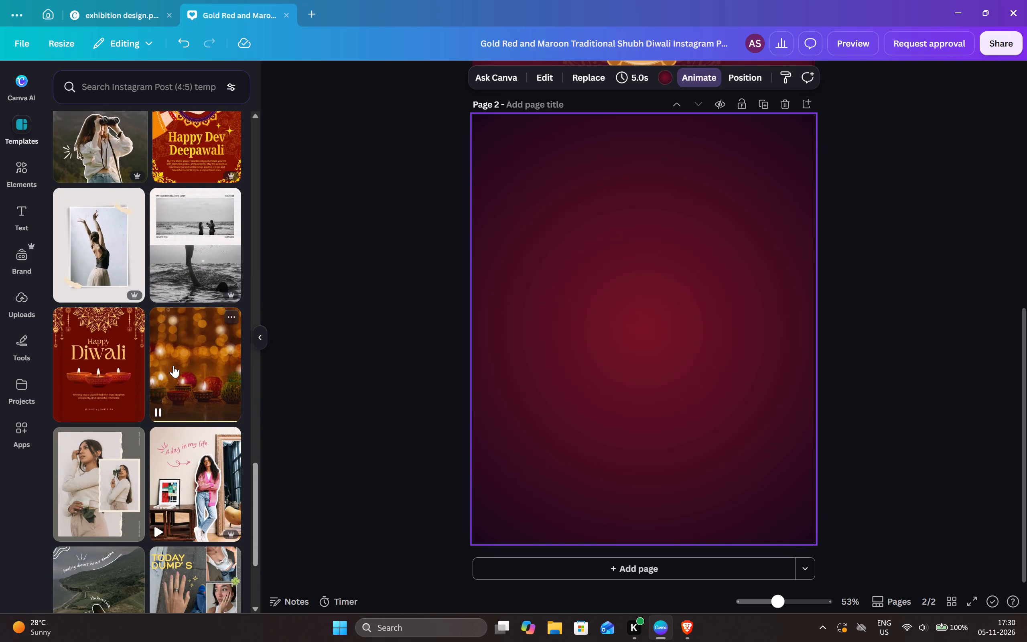
{"action": "scroll", "coordinate": [173, 366], "scroll_direction": "down", "scroll_amount": 2}
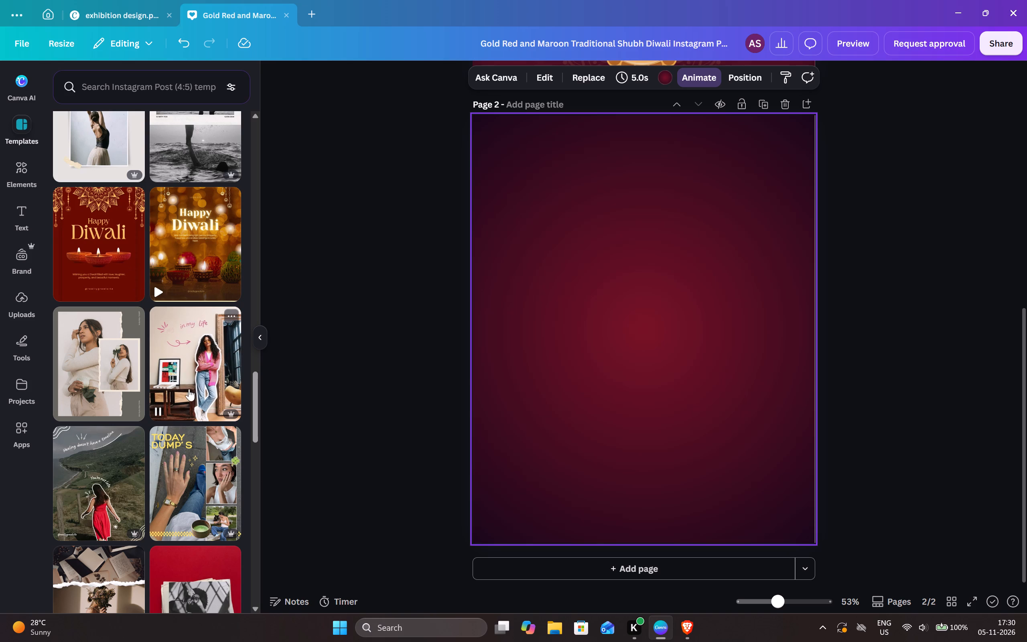
{"action": "scroll", "coordinate": [225, 432], "scroll_direction": "down", "scroll_amount": 2}
Search the templates for "diwali".
{"action": "left_click", "coordinate": [167, 91]}
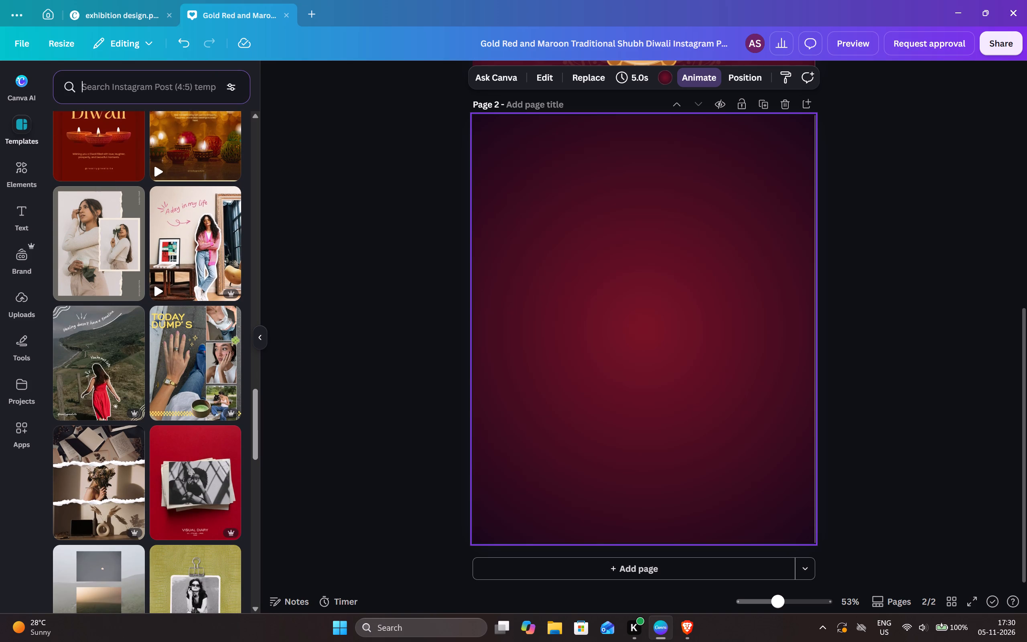
{"action": "type", "text": "diwa"}
{"action": "type", "text": "li"}
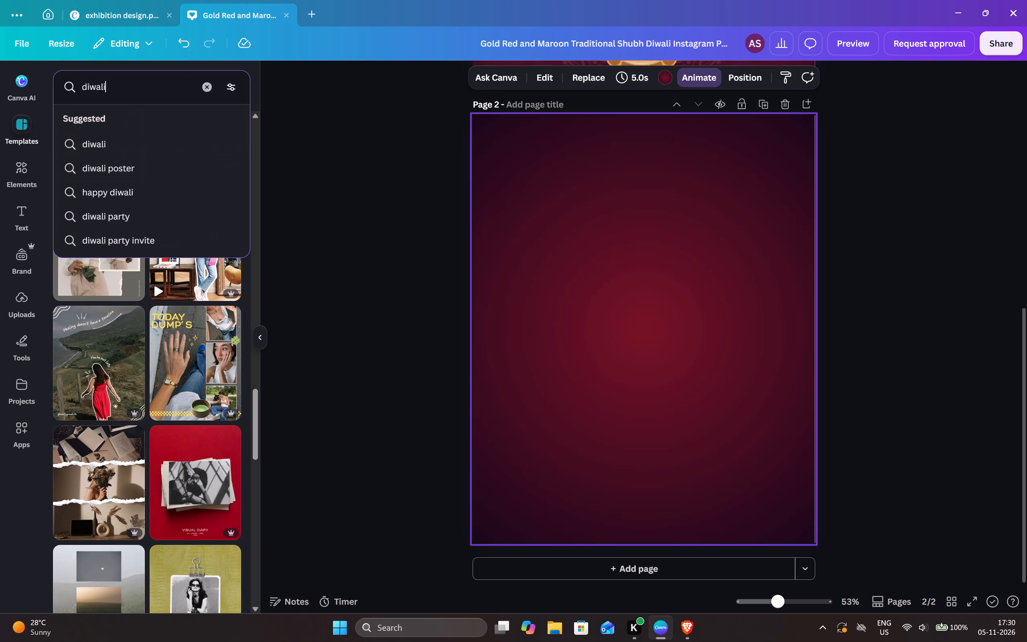
{"action": "key", "text": "Return"}
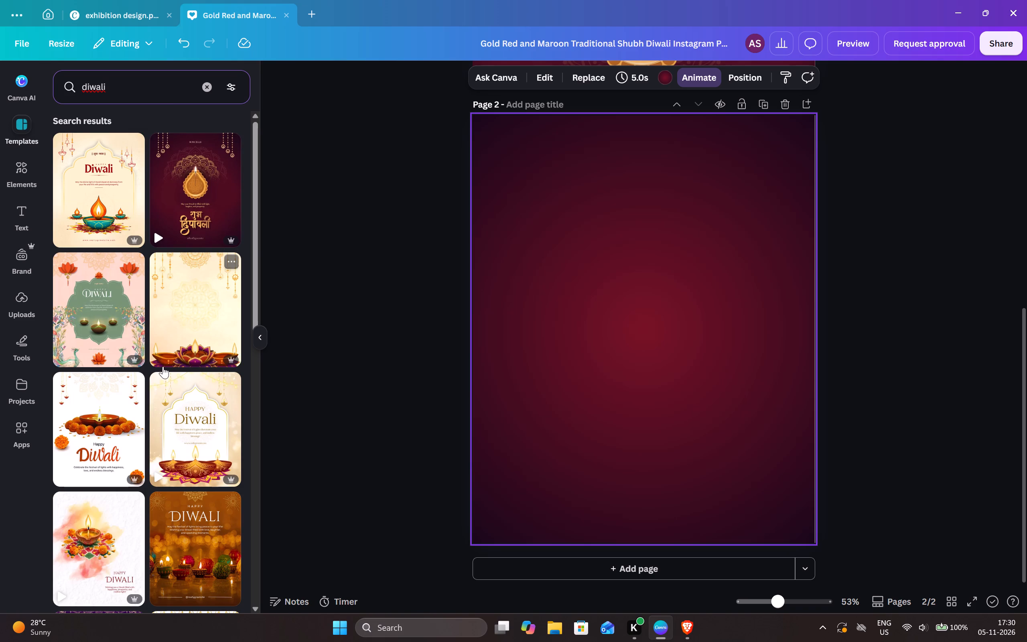
Examine the Diwali template search results for a design that suits the maroon second page.
{"action": "scroll", "coordinate": [163, 366], "scroll_direction": "down", "scroll_amount": 3}
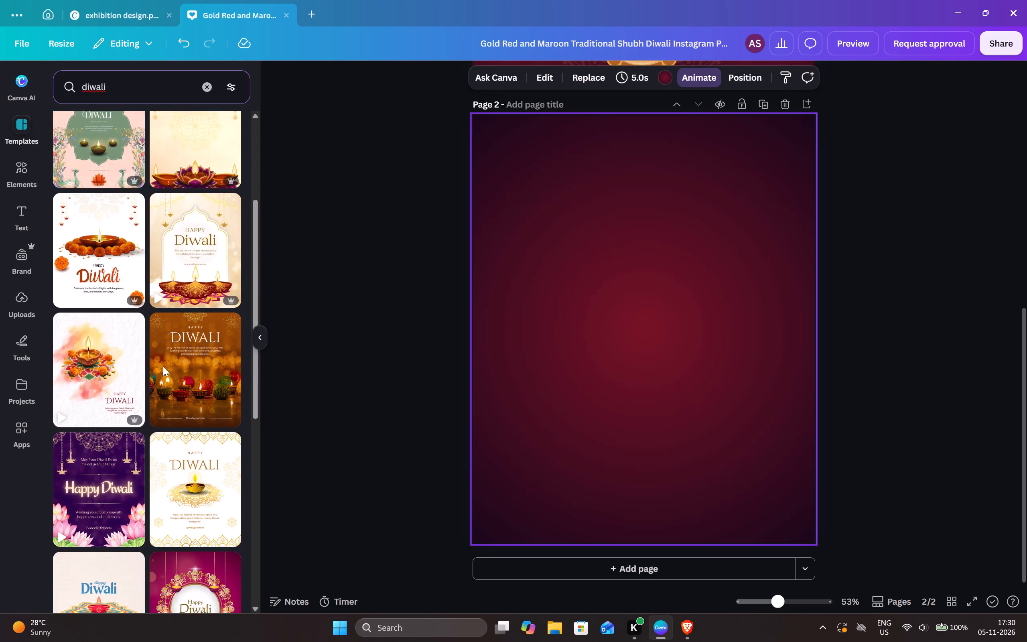
{"action": "scroll", "coordinate": [163, 366], "scroll_direction": "down", "scroll_amount": 7}
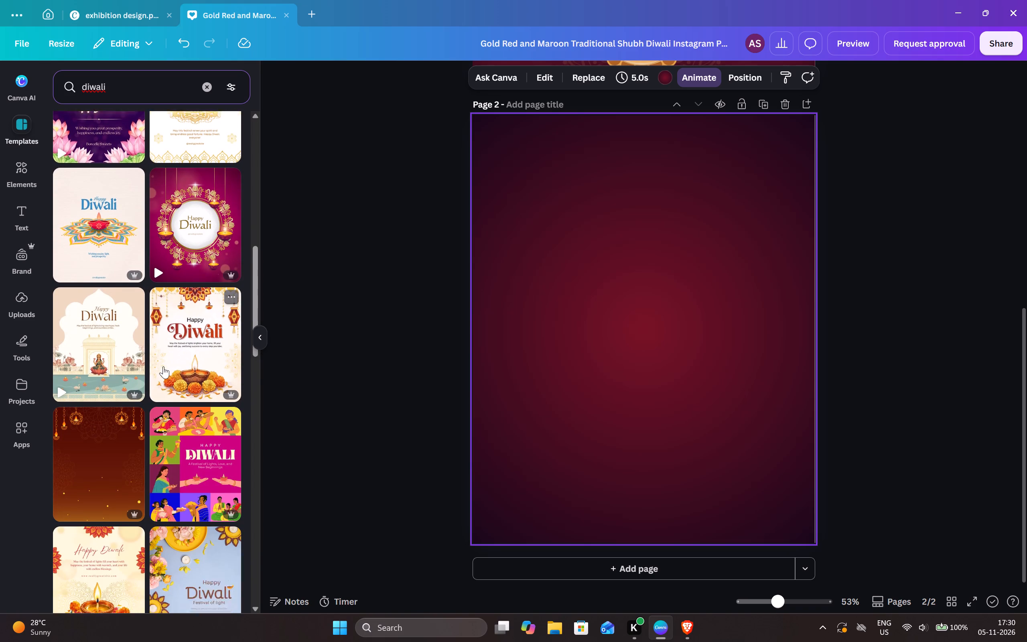
{"action": "scroll", "coordinate": [163, 366], "scroll_direction": "down", "scroll_amount": 5}
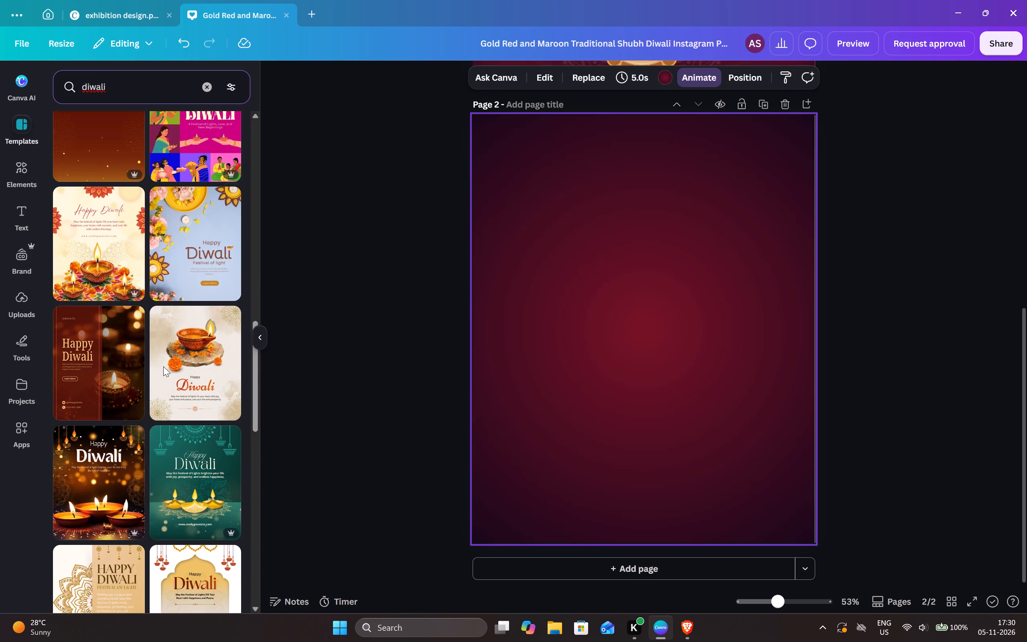
{"action": "scroll", "coordinate": [163, 366], "scroll_direction": "down", "scroll_amount": 4}
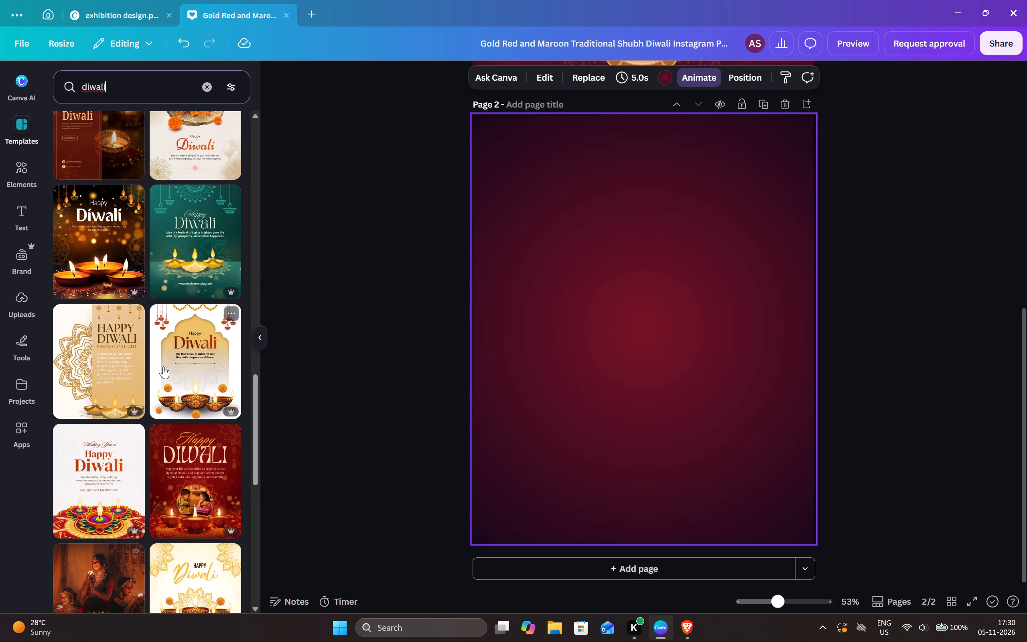
{"action": "scroll", "coordinate": [163, 366], "scroll_direction": "down", "scroll_amount": 3}
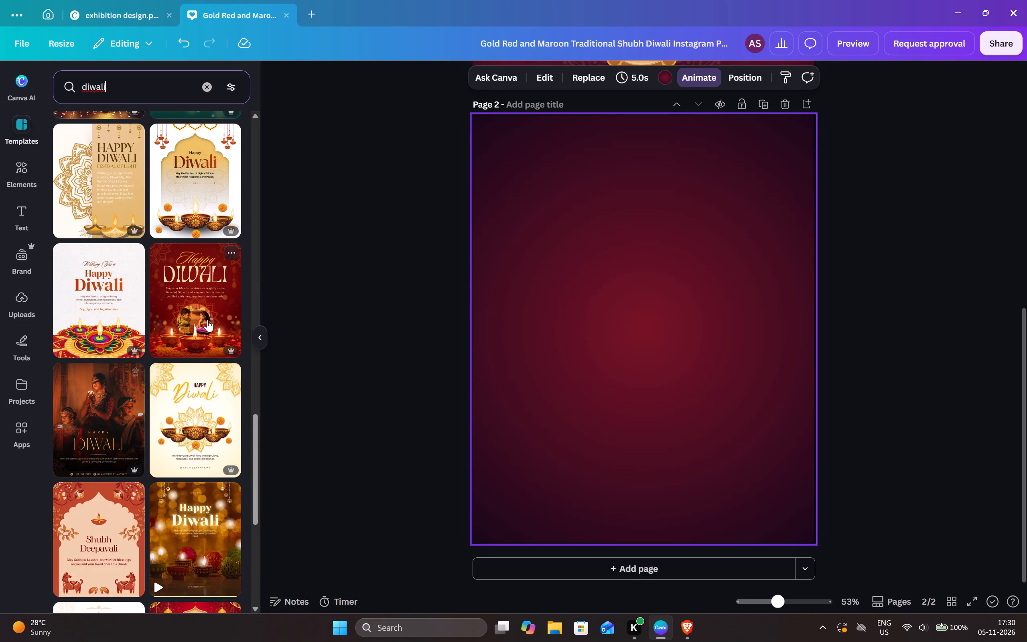
{"action": "scroll", "coordinate": [207, 319], "scroll_direction": "down", "scroll_amount": 2}
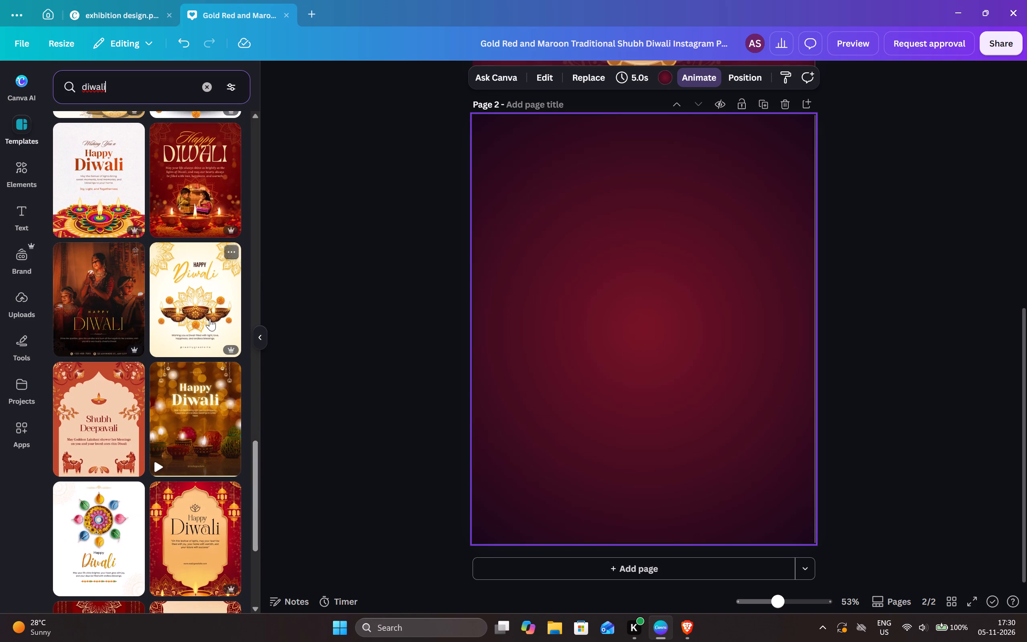
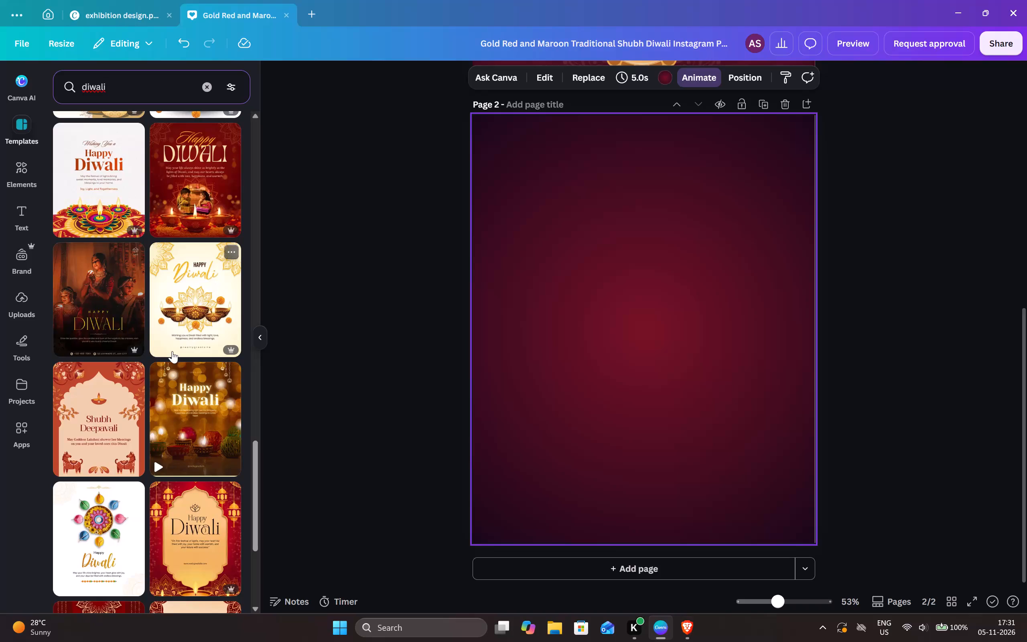
Examine more of the Diwali template results for a design that suits the maroon second page.
{"action": "scroll", "coordinate": [172, 351], "scroll_direction": "down", "scroll_amount": 4}
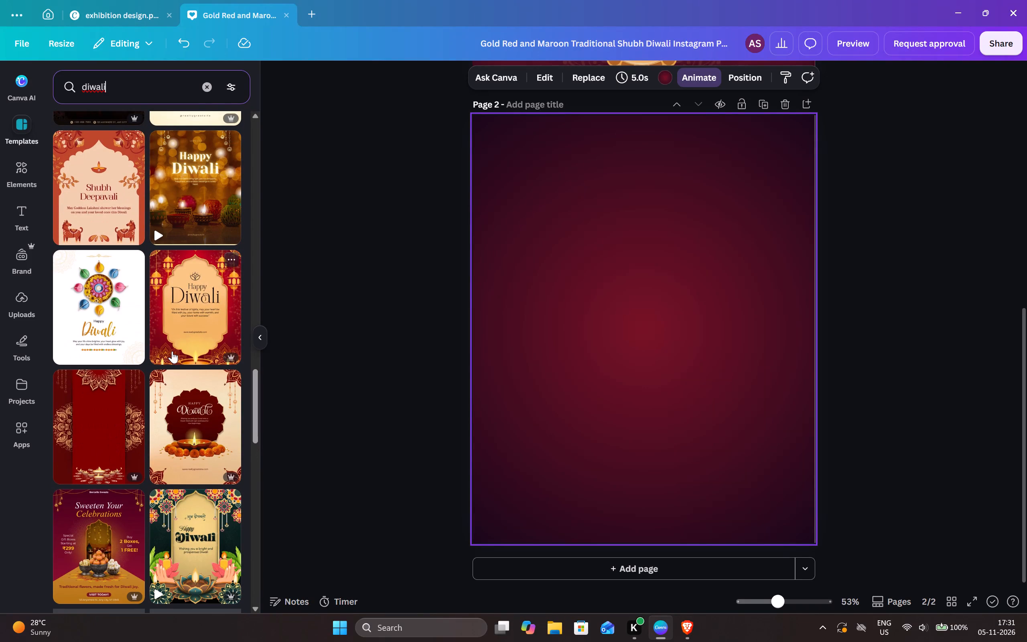
{"action": "scroll", "coordinate": [172, 351], "scroll_direction": "down", "scroll_amount": 1}
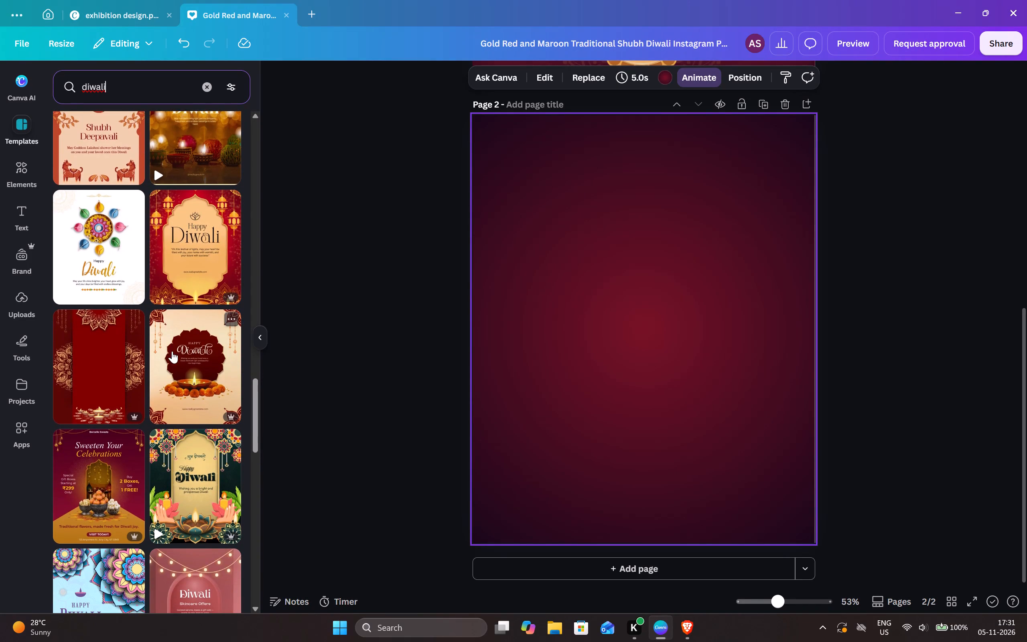
{"action": "scroll", "coordinate": [172, 351], "scroll_direction": "down", "scroll_amount": 4}
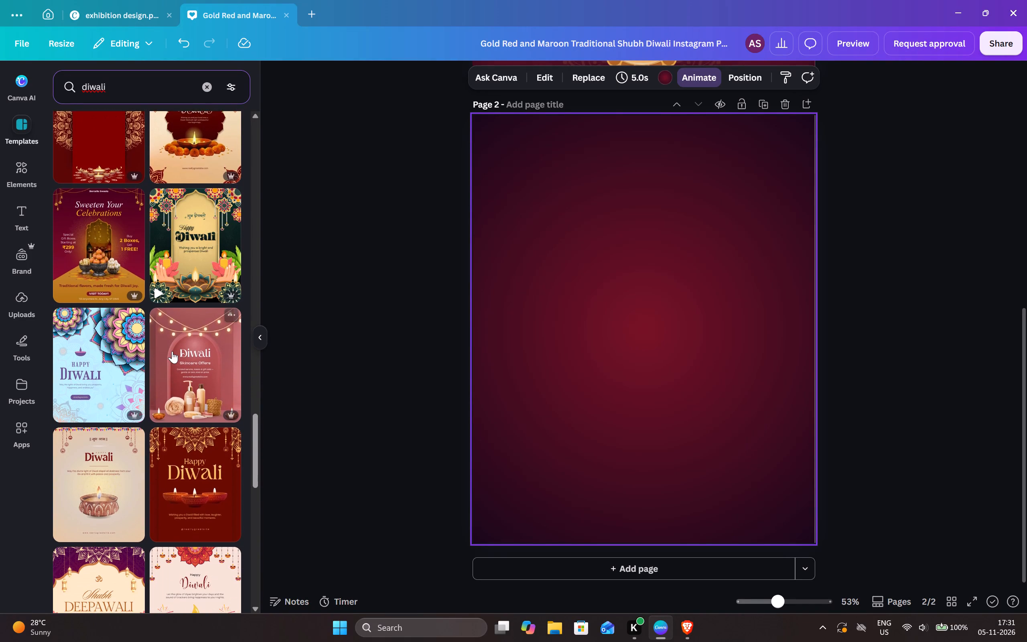
{"action": "scroll", "coordinate": [172, 351], "scroll_direction": "down", "scroll_amount": 2}
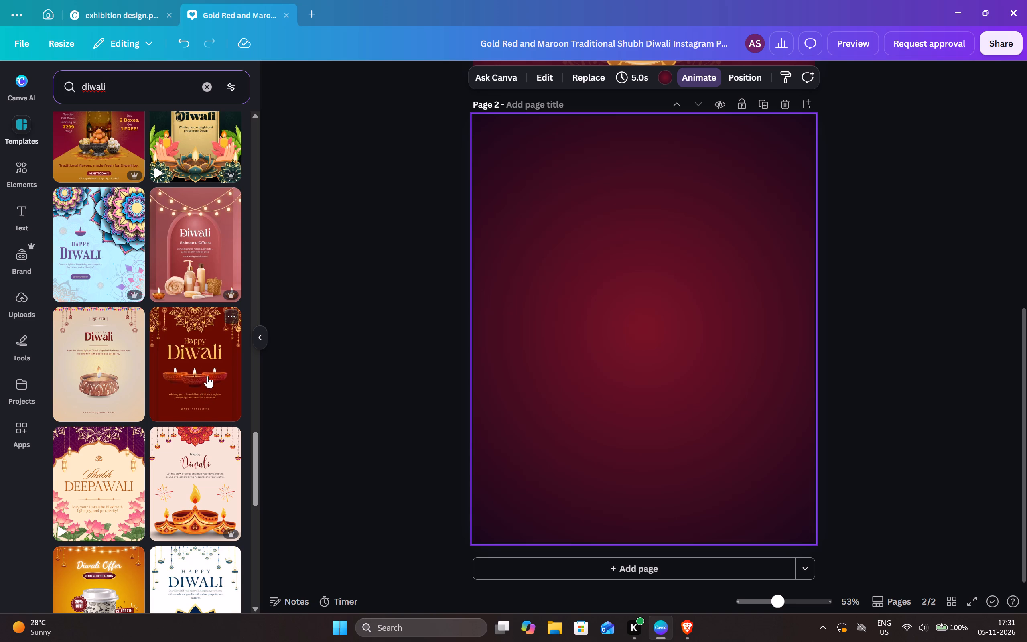
{"action": "scroll", "coordinate": [209, 374], "scroll_direction": "down", "scroll_amount": 1}
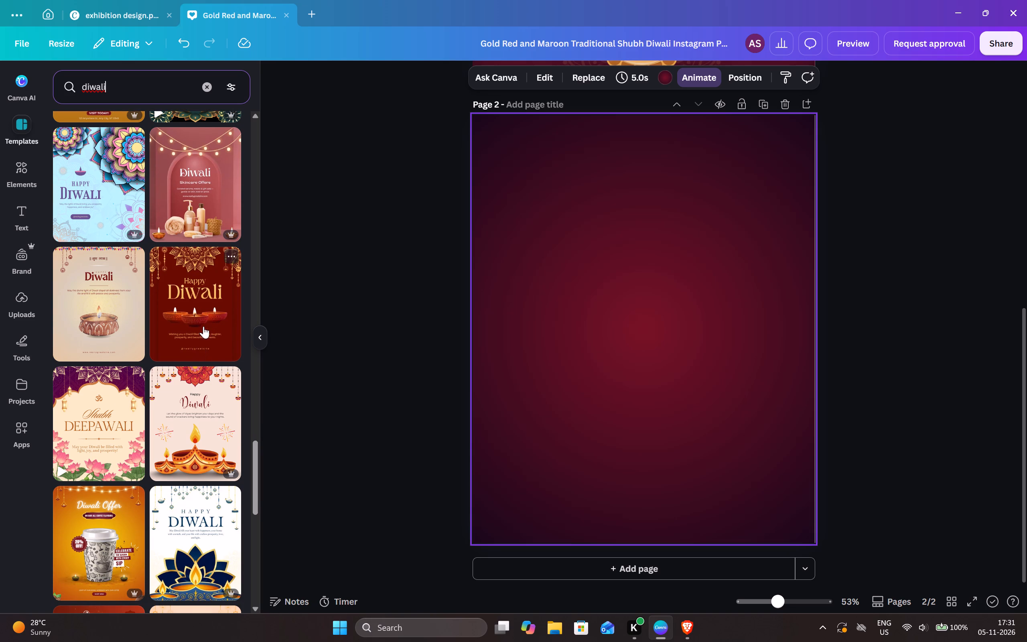
{"action": "scroll", "coordinate": [204, 326], "scroll_direction": "down", "scroll_amount": 7}
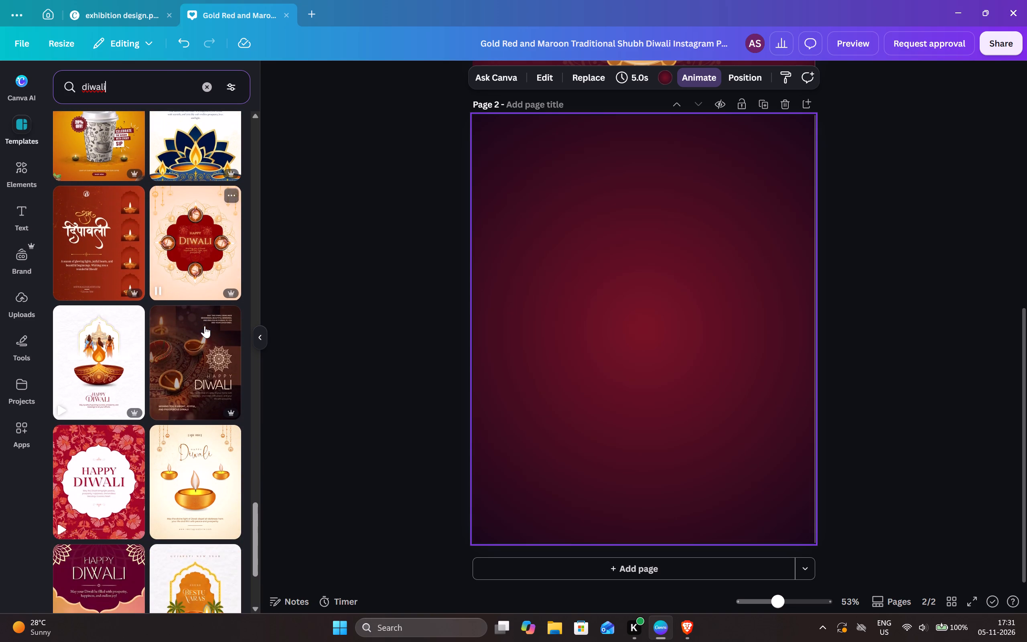
{"action": "scroll", "coordinate": [205, 326], "scroll_direction": "down", "scroll_amount": 4}
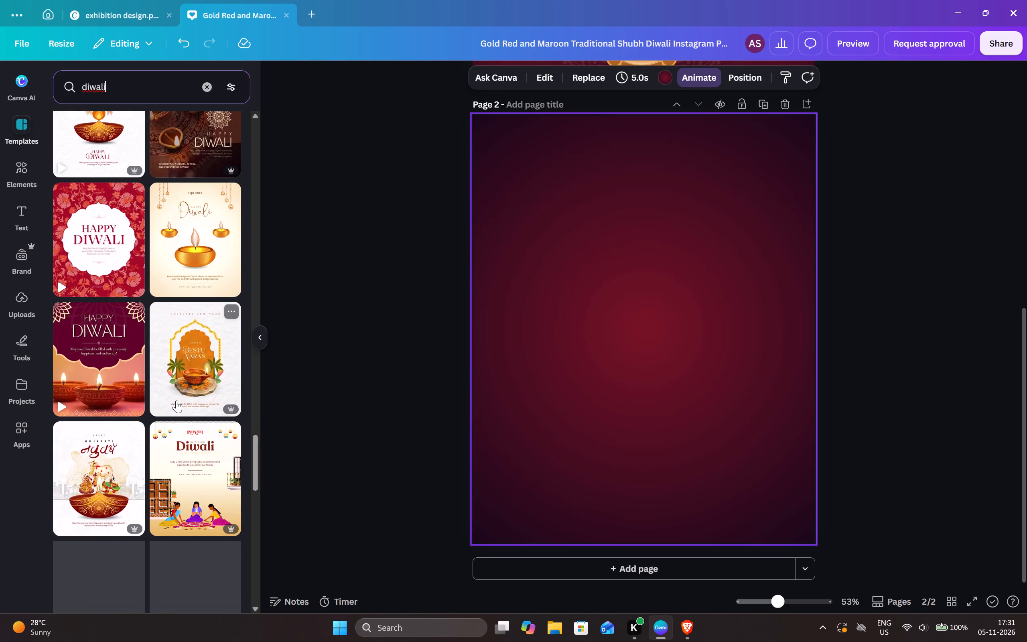
{"action": "scroll", "coordinate": [178, 400], "scroll_direction": "down", "scroll_amount": 4}
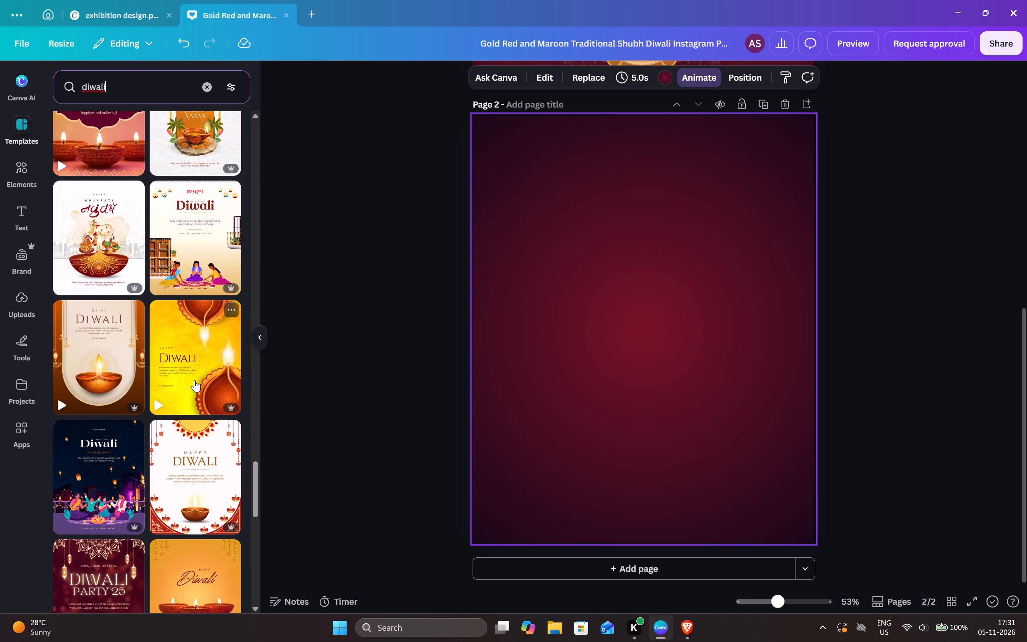
{"action": "scroll", "coordinate": [195, 380], "scroll_direction": "down", "scroll_amount": 6}
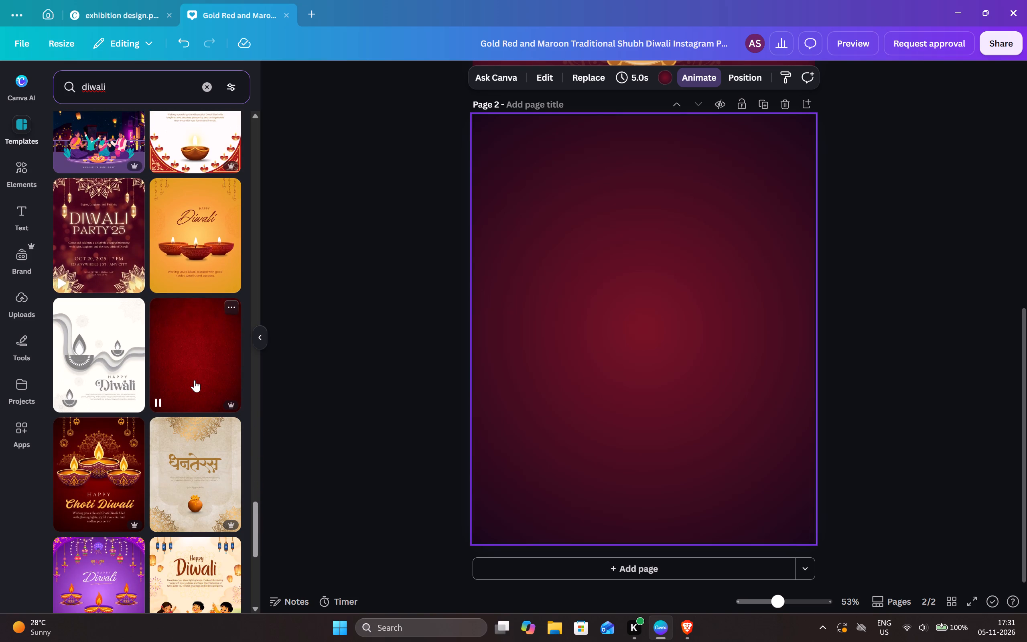
{"action": "scroll", "coordinate": [195, 380], "scroll_direction": "down", "scroll_amount": 1}
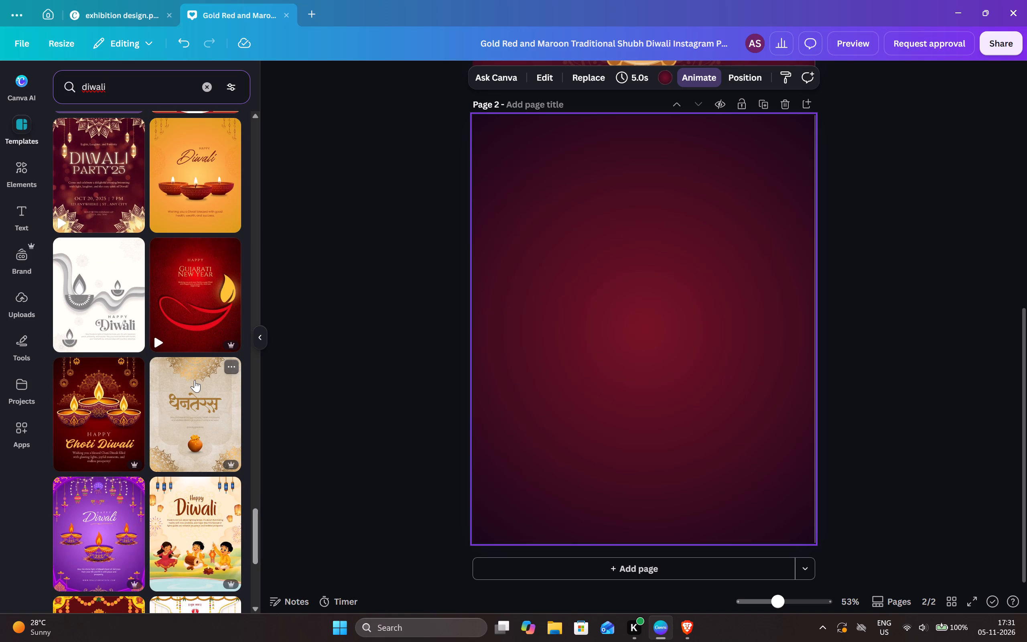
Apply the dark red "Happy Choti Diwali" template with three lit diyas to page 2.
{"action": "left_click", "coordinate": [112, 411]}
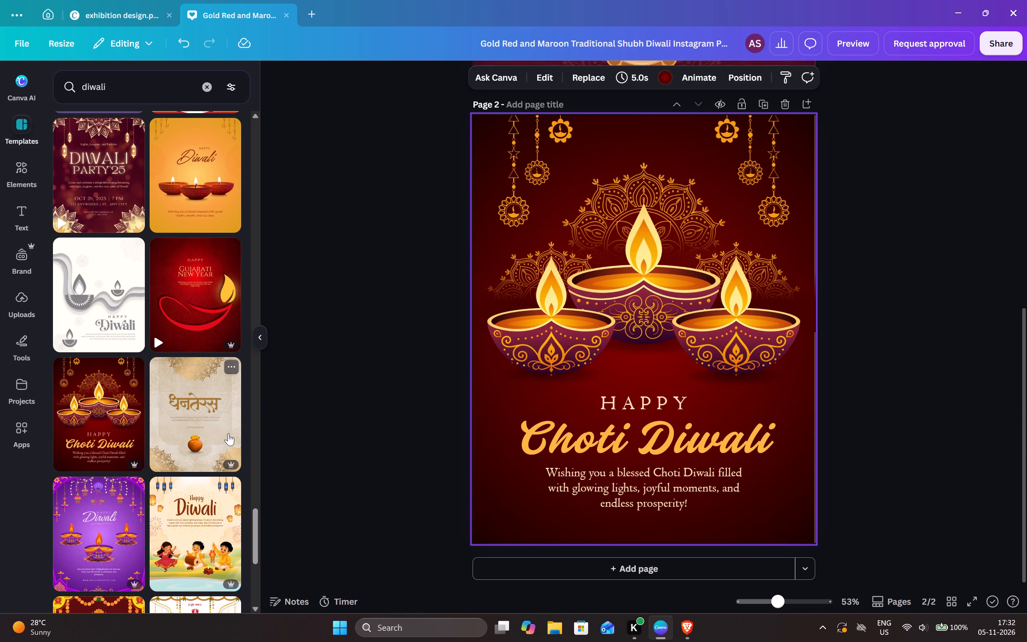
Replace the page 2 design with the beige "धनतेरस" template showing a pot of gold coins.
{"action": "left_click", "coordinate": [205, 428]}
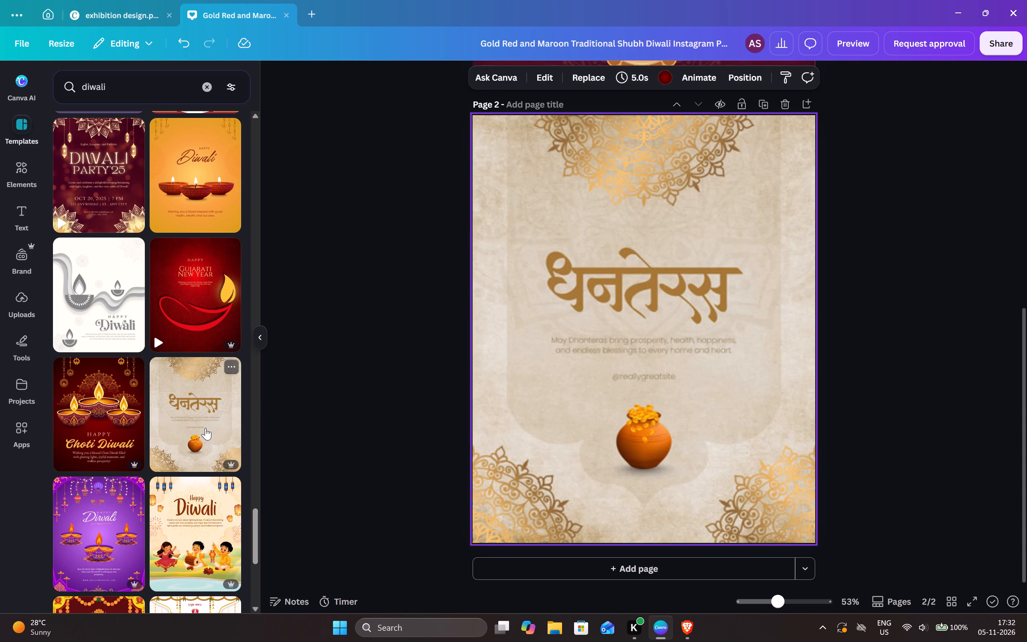
Examine further Diwali template results for another design to try on page 2.
{"action": "scroll", "coordinate": [205, 426], "scroll_direction": "down", "scroll_amount": 2}
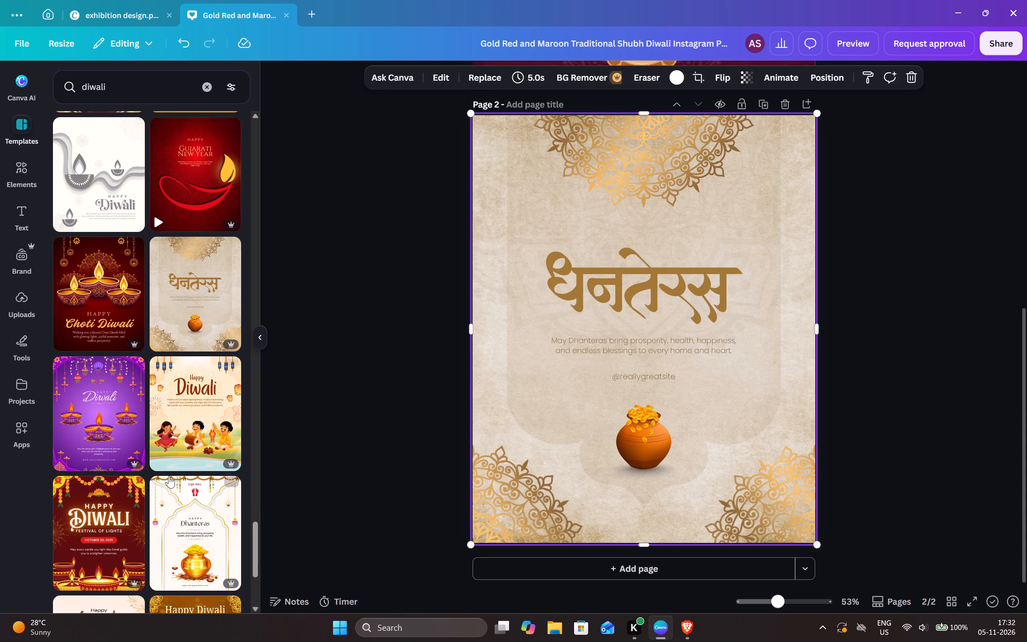
{"action": "scroll", "coordinate": [169, 476], "scroll_direction": "down", "scroll_amount": 2}
{"action": "scroll", "coordinate": [178, 432], "scroll_direction": "down", "scroll_amount": 2}
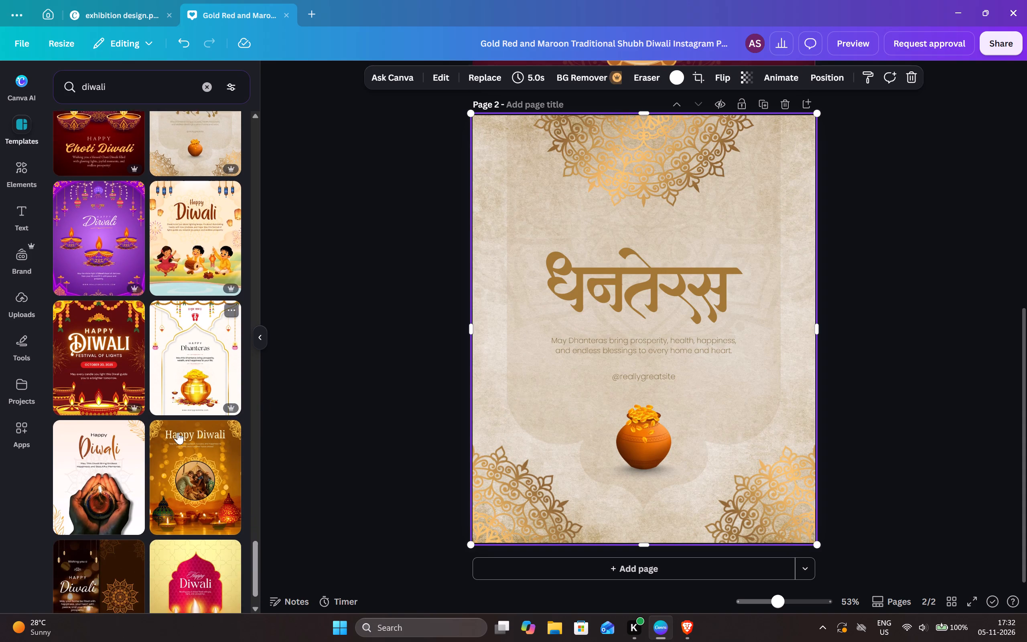
{"action": "scroll", "coordinate": [178, 432], "scroll_direction": "down", "scroll_amount": 6}
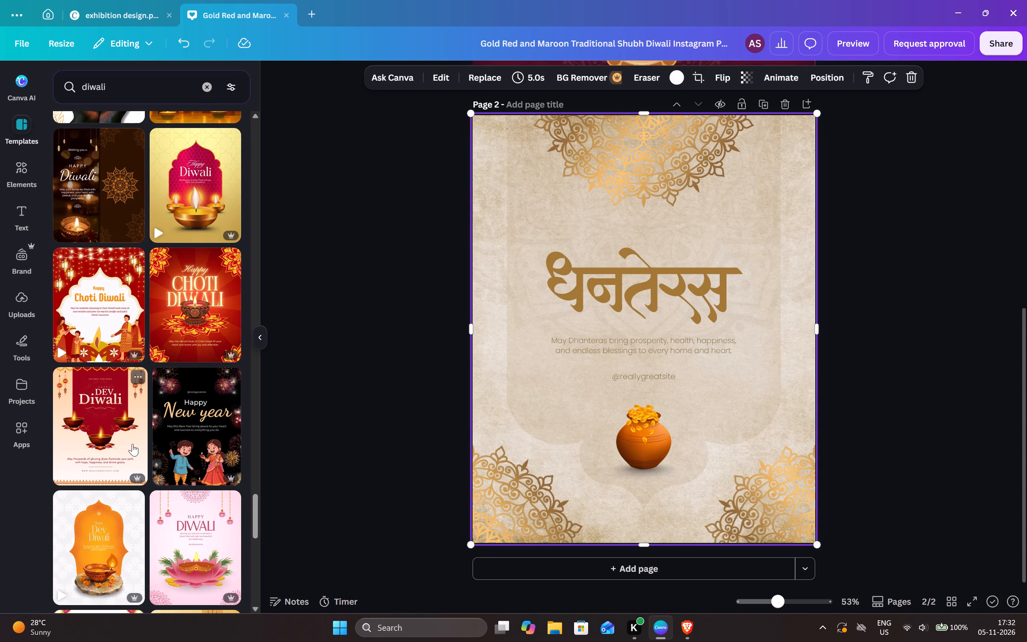
{"action": "scroll", "coordinate": [132, 444], "scroll_direction": "down", "scroll_amount": 2}
{"action": "scroll", "coordinate": [192, 435], "scroll_direction": "down", "scroll_amount": 6}
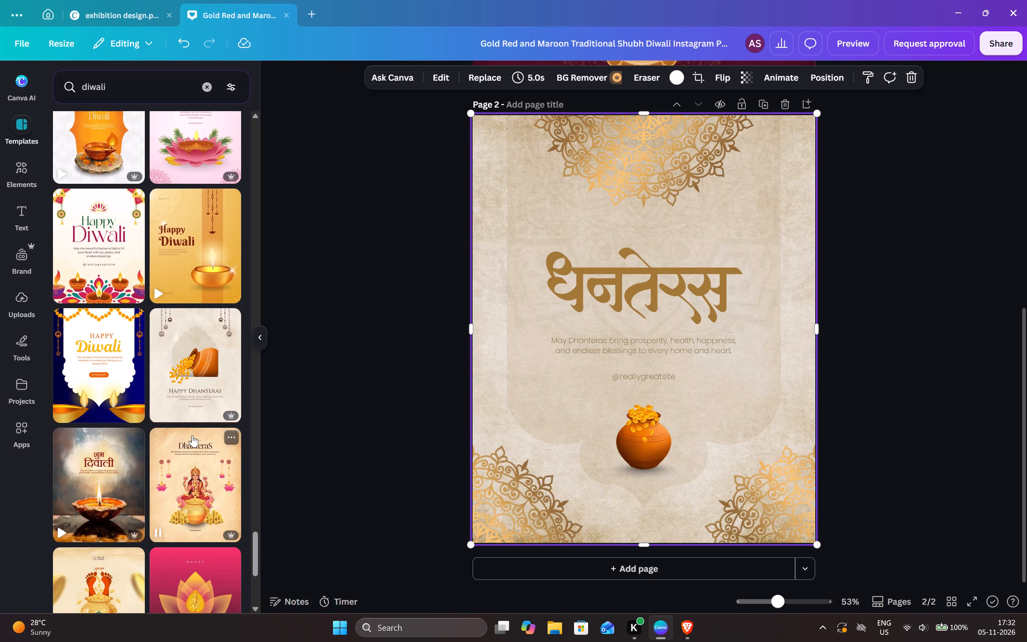
{"action": "scroll", "coordinate": [192, 435], "scroll_direction": "down", "scroll_amount": 4}
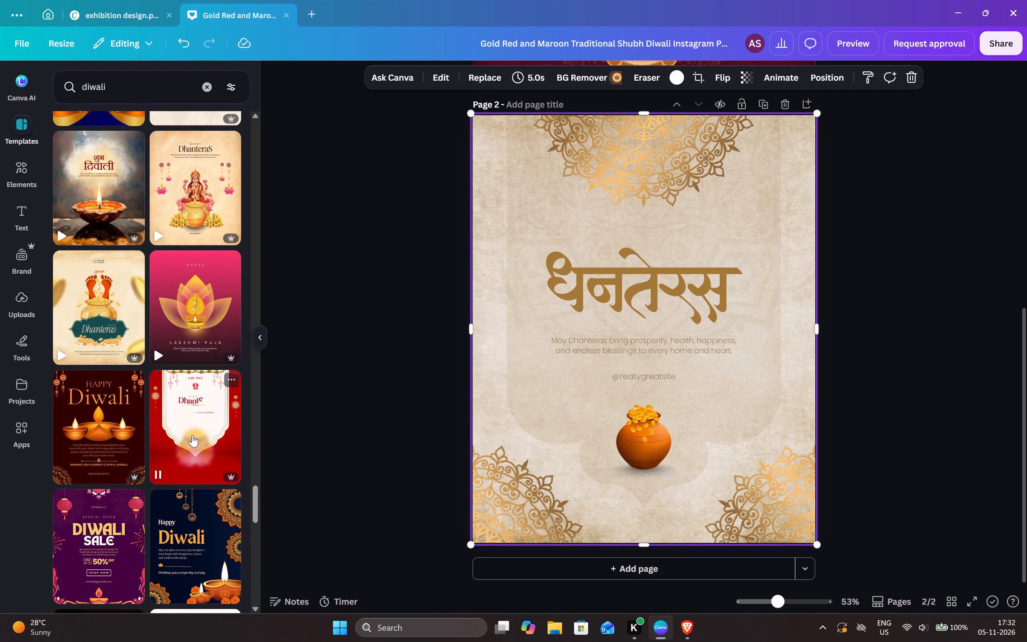
{"action": "scroll", "coordinate": [192, 435], "scroll_direction": "down", "scroll_amount": 6}
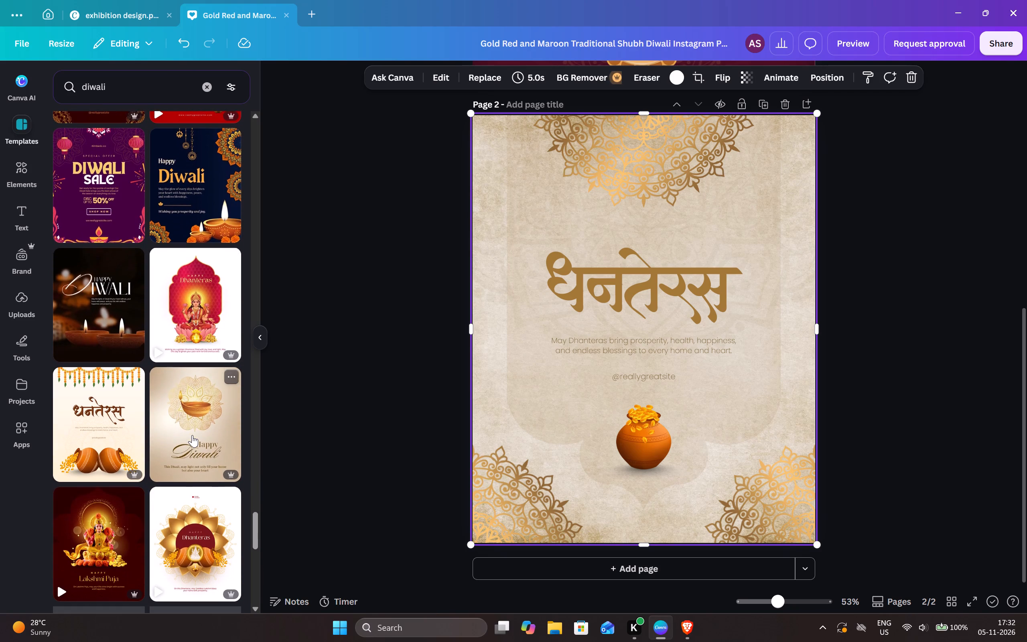
{"action": "scroll", "coordinate": [192, 435], "scroll_direction": "down", "scroll_amount": 6}
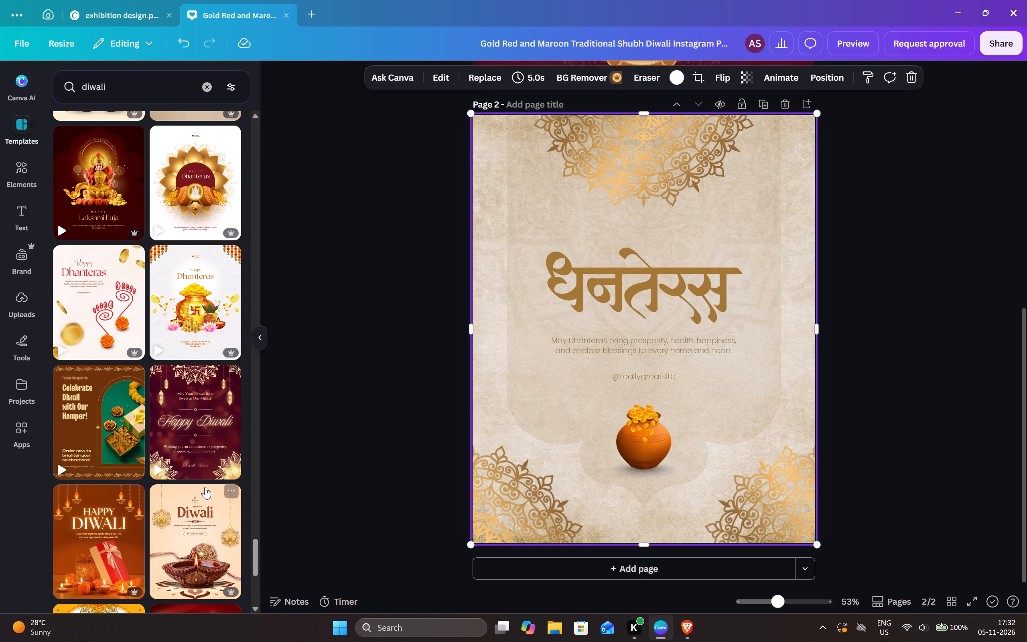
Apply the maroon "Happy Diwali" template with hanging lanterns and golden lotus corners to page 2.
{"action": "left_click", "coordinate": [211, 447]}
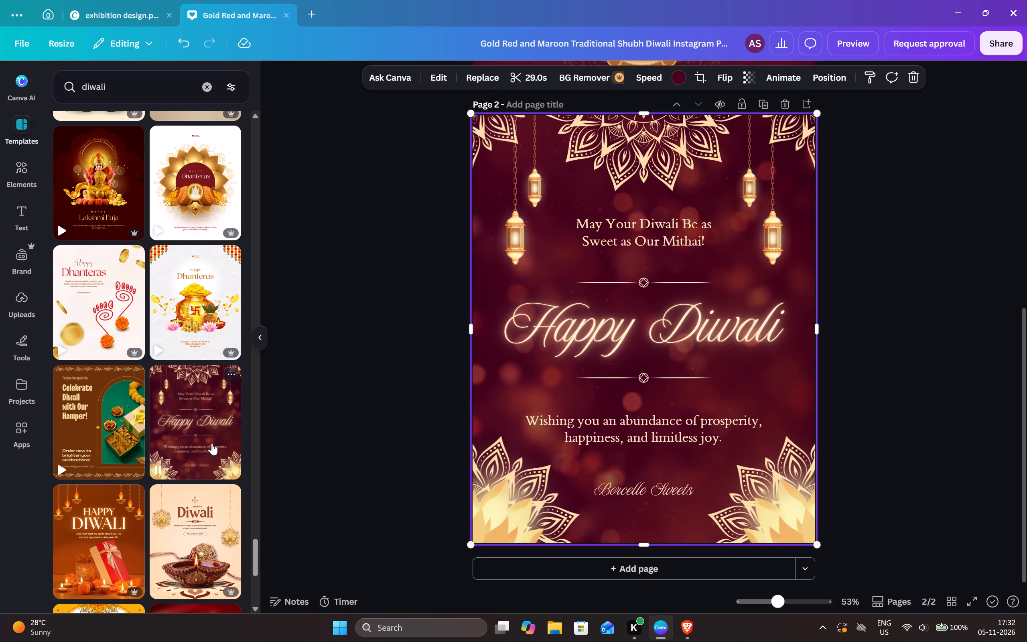
Apply the cream "Diwali" template with a large ornate brown diya to page 2.
{"action": "scroll", "coordinate": [203, 430], "scroll_direction": "down", "scroll_amount": 2}
{"action": "left_click", "coordinate": [203, 434]}
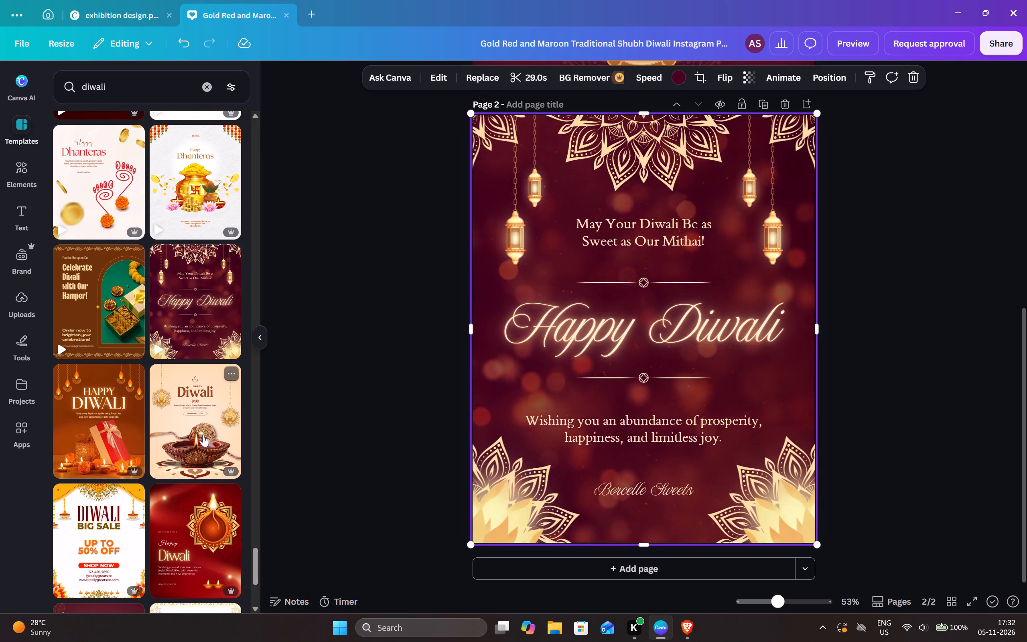
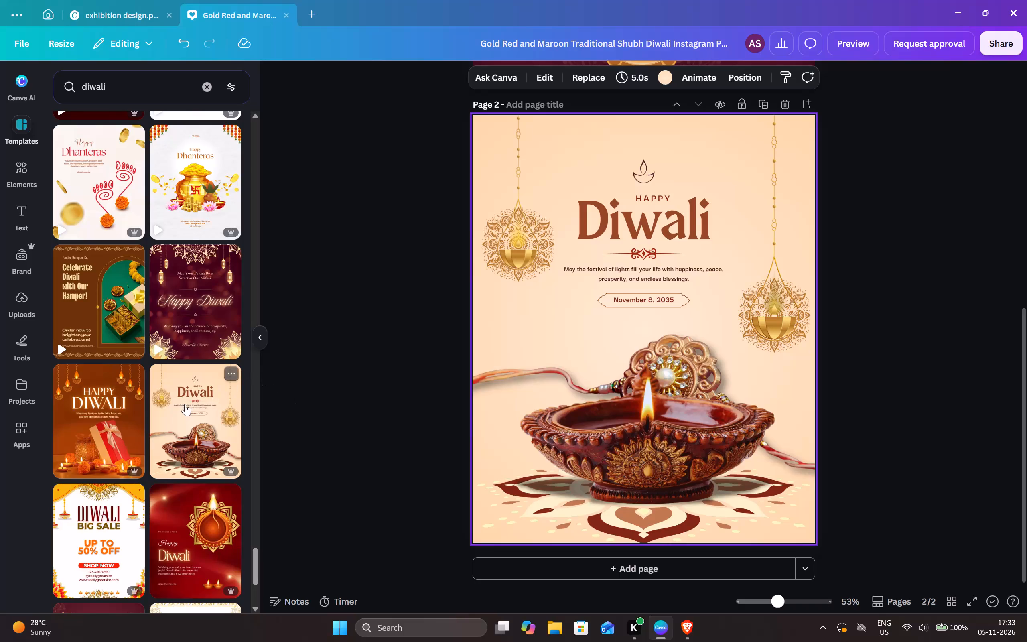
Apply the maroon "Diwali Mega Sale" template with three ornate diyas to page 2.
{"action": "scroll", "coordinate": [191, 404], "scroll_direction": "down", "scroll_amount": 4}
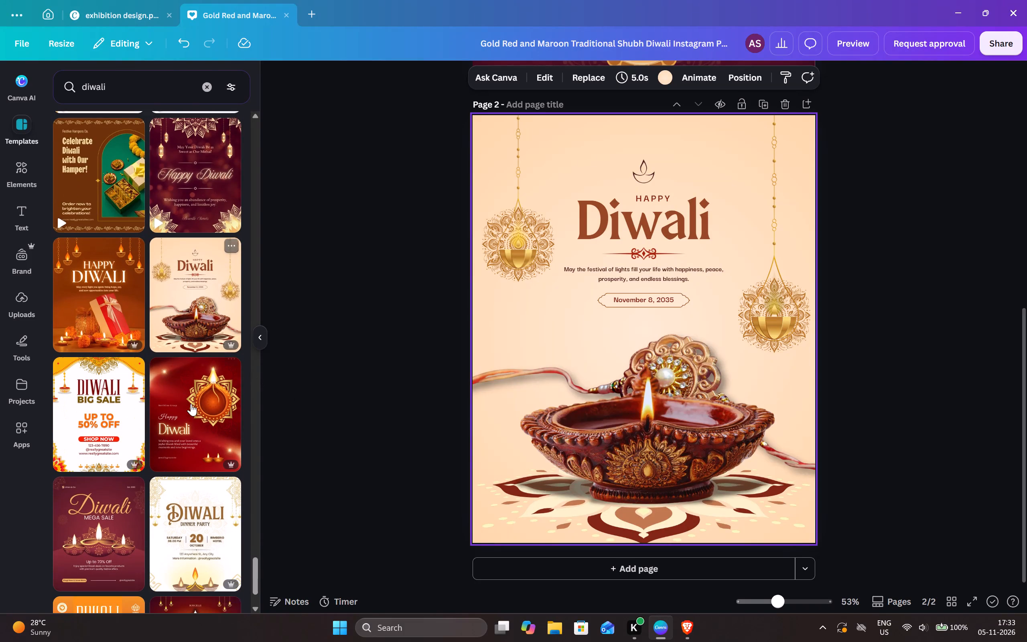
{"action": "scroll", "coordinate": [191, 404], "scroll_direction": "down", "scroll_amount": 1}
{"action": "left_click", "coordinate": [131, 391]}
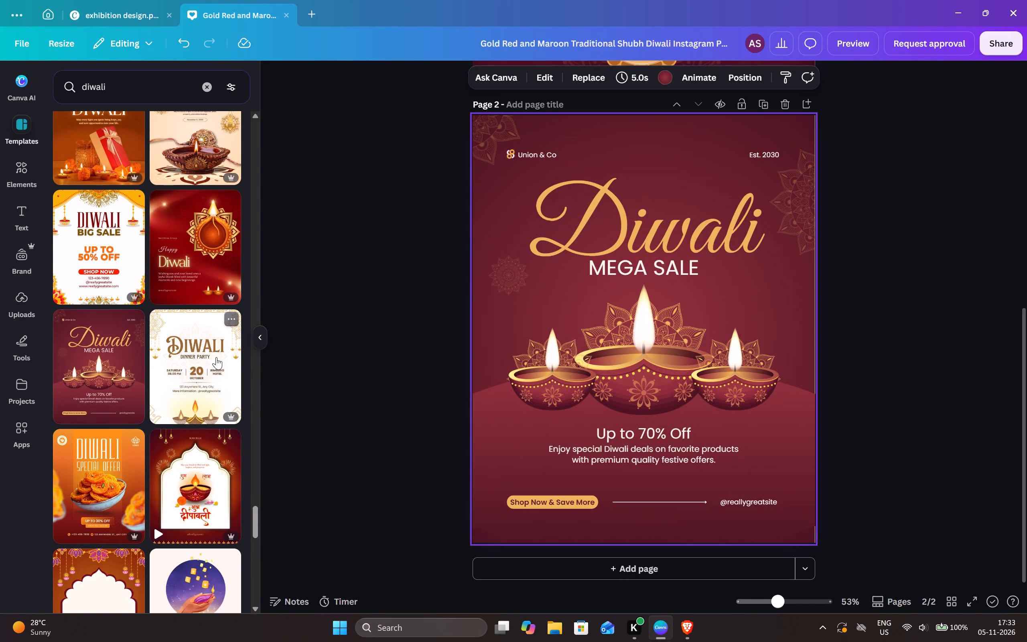
Examine further Diwali template results for another design to try on page 2.
{"action": "scroll", "coordinate": [216, 357], "scroll_direction": "down", "scroll_amount": 7}
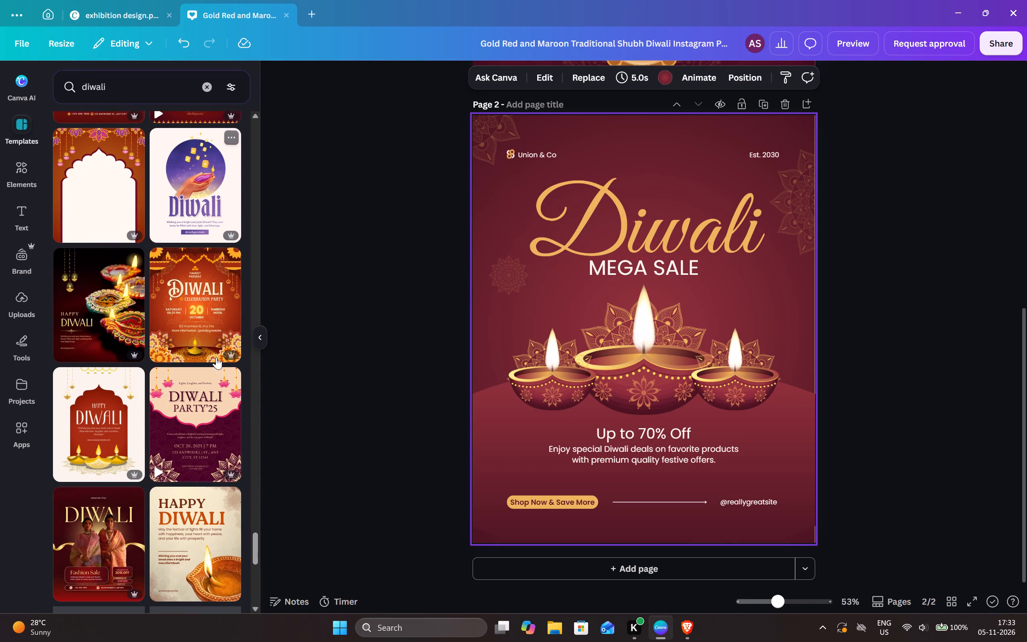
{"action": "scroll", "coordinate": [195, 497], "scroll_direction": "down", "scroll_amount": 4}
{"action": "scroll", "coordinate": [168, 479], "scroll_direction": "down", "scroll_amount": 2}
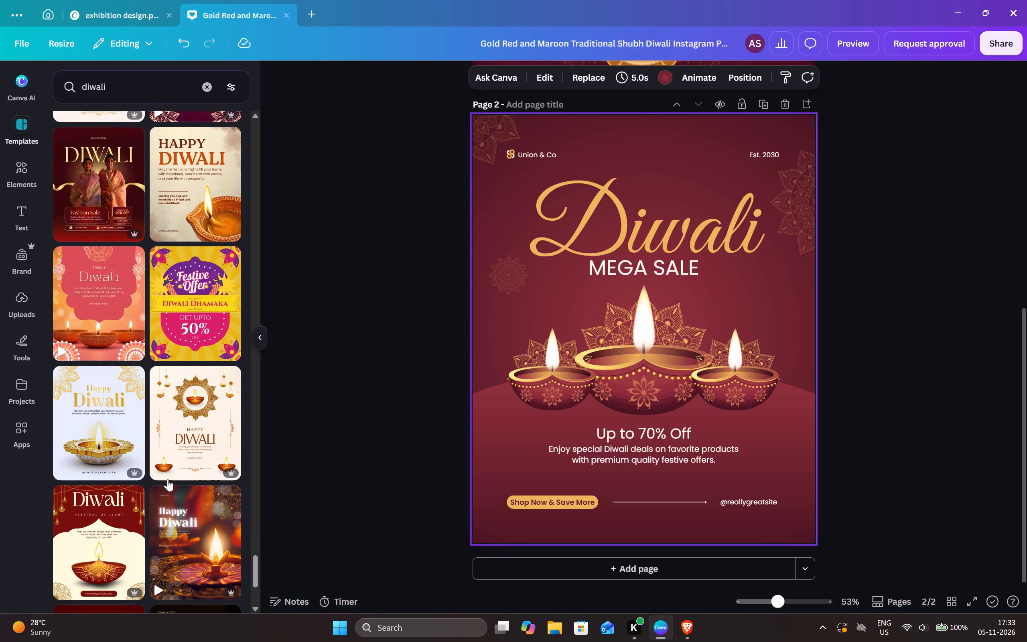
{"action": "scroll", "coordinate": [168, 479], "scroll_direction": "down", "scroll_amount": 12}
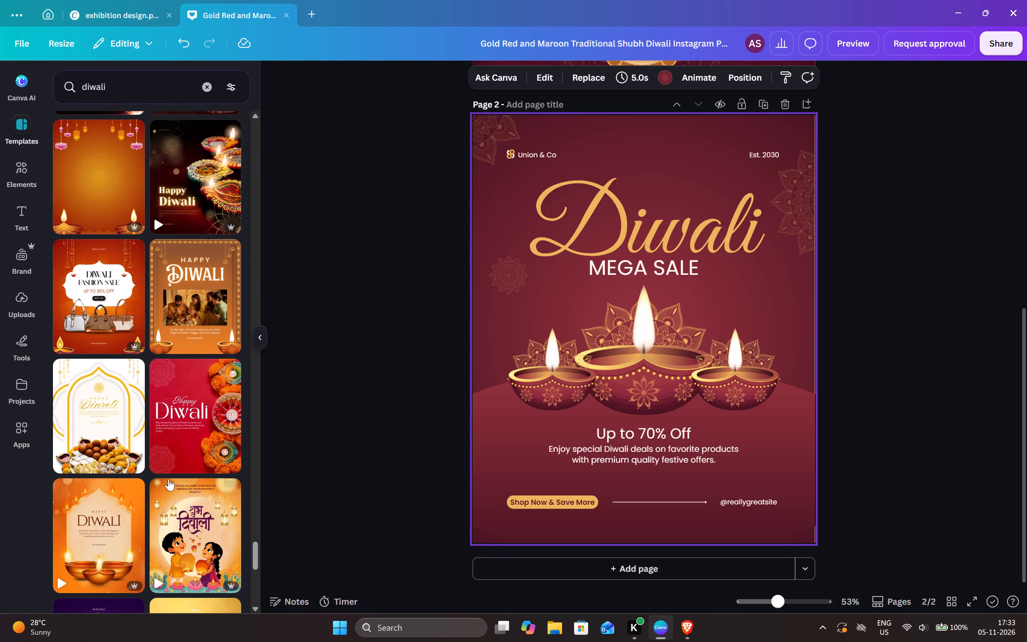
{"action": "scroll", "coordinate": [203, 443], "scroll_direction": "down", "scroll_amount": 4}
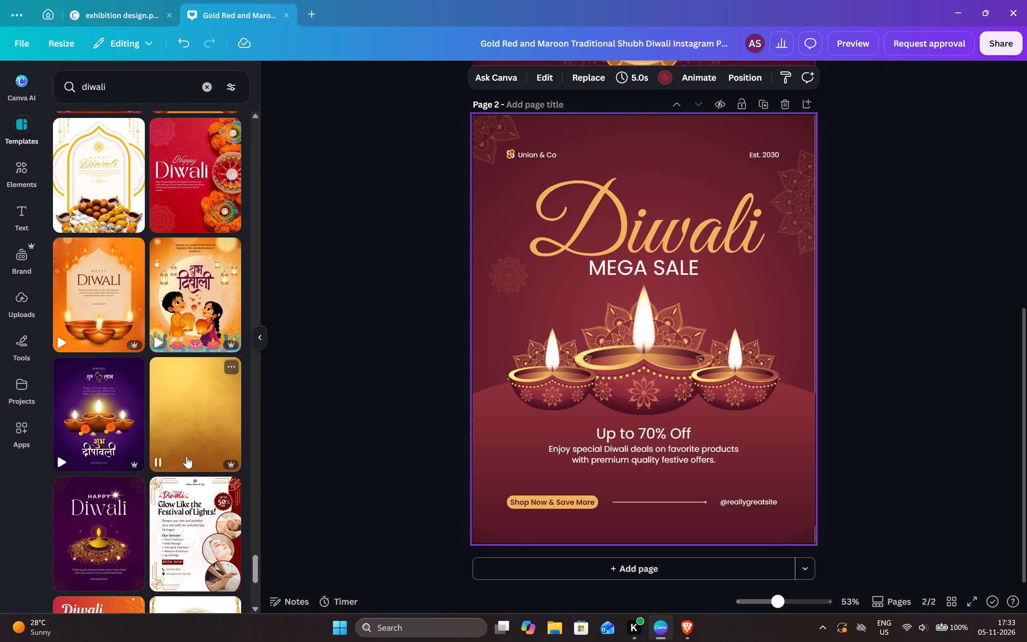
{"action": "scroll", "coordinate": [187, 456], "scroll_direction": "down", "scroll_amount": 9}
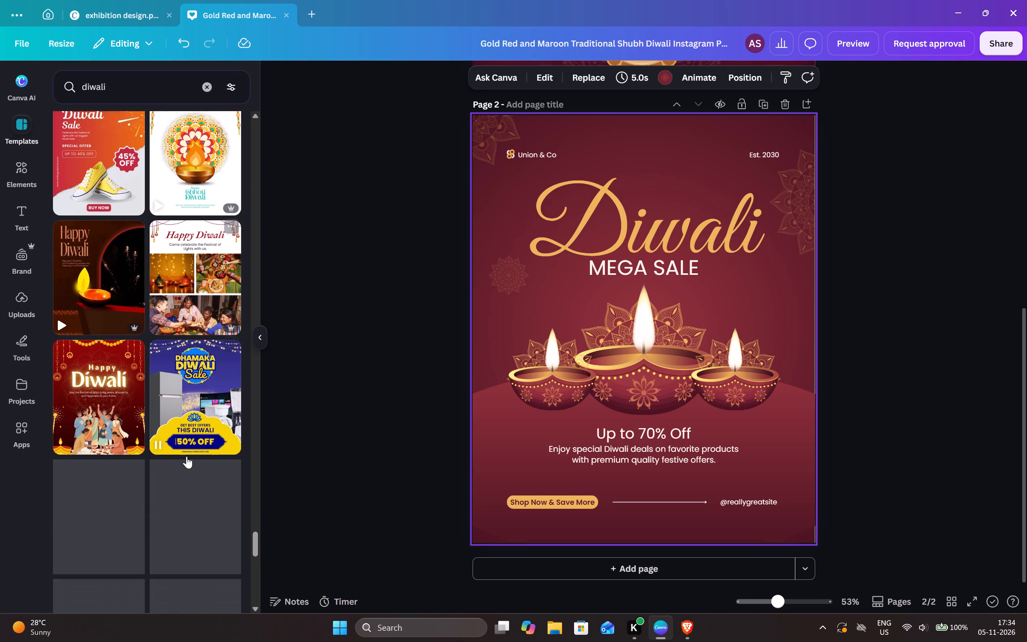
Replace the page 2 design with the red "Happy Diwali" template showing a gold-edged arch and three diyas on marigold petals.
{"action": "scroll", "coordinate": [187, 456], "scroll_direction": "down", "scroll_amount": 4}
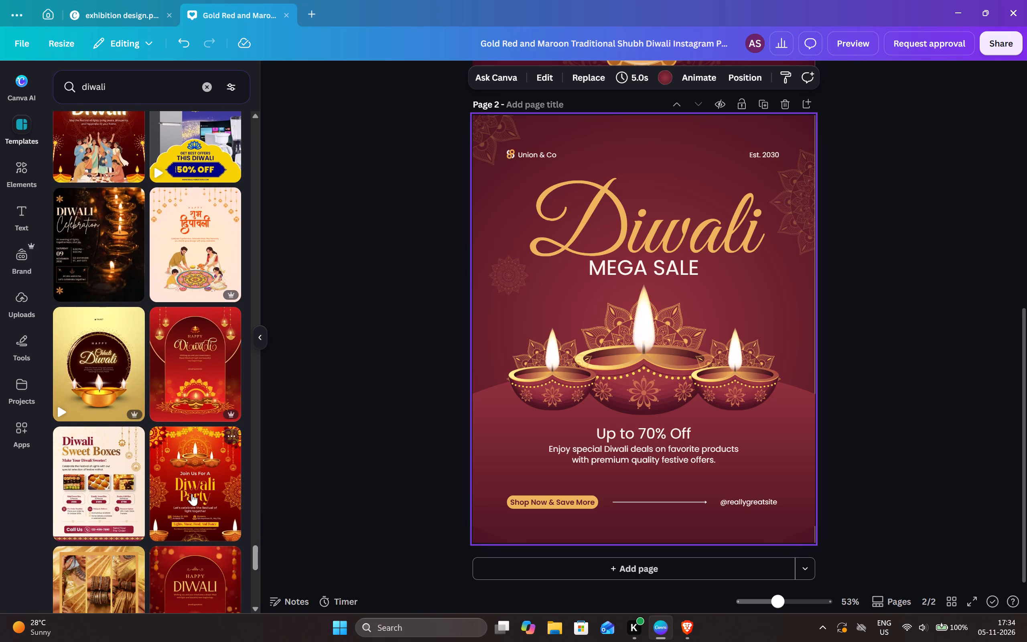
{"action": "scroll", "coordinate": [209, 470], "scroll_direction": "down", "scroll_amount": 3}
{"action": "left_click", "coordinate": [210, 450]}
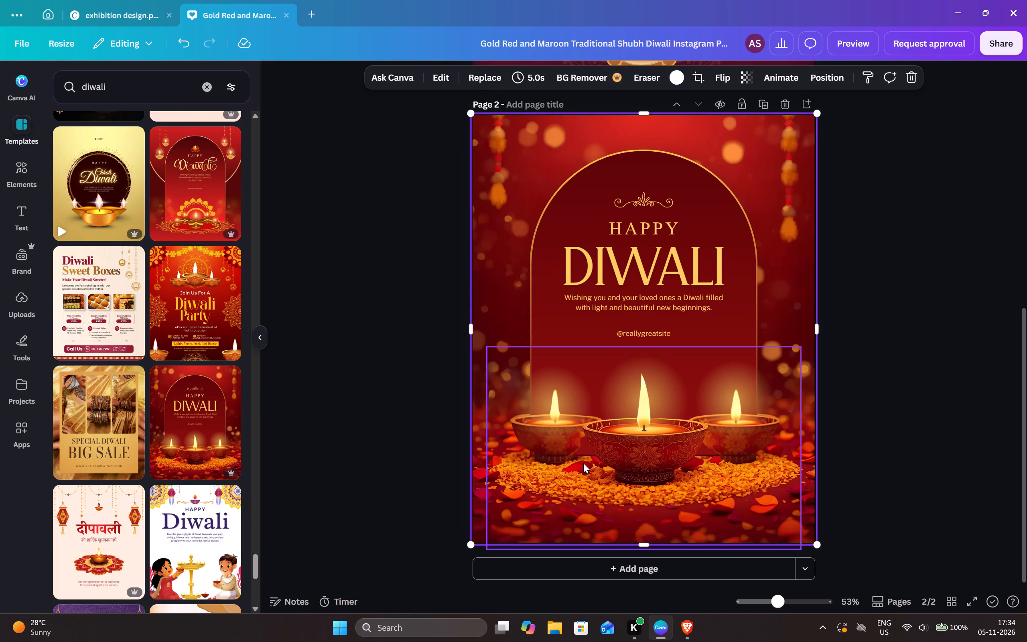
Add a blank third page after page 2.
{"action": "scroll", "coordinate": [694, 431], "scroll_direction": "down", "scroll_amount": 1}
{"action": "scroll", "coordinate": [850, 417], "scroll_direction": "down", "scroll_amount": 3}
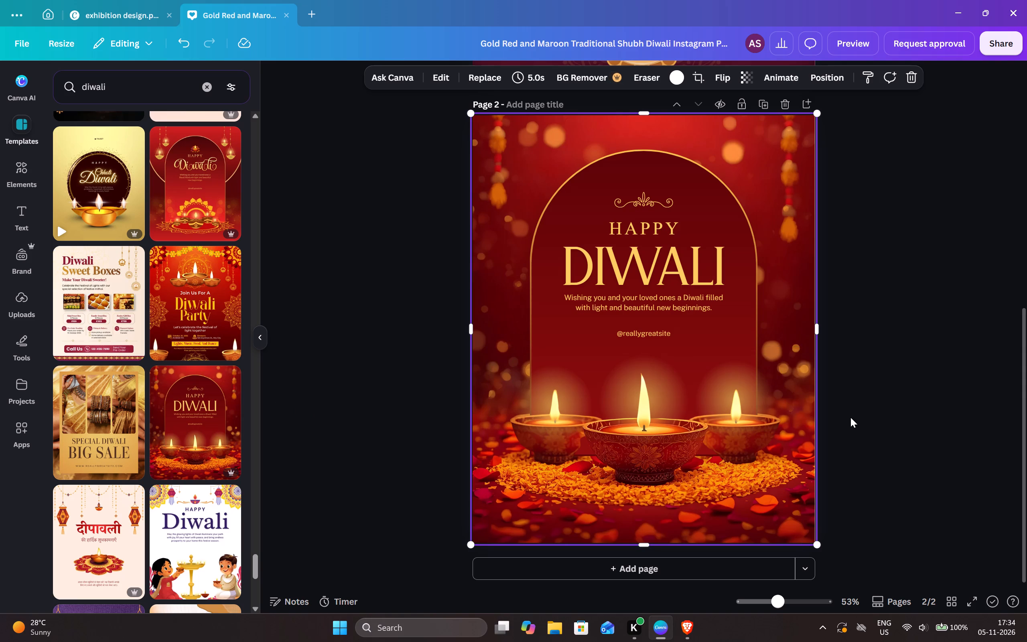
{"action": "left_click", "coordinate": [722, 572]}
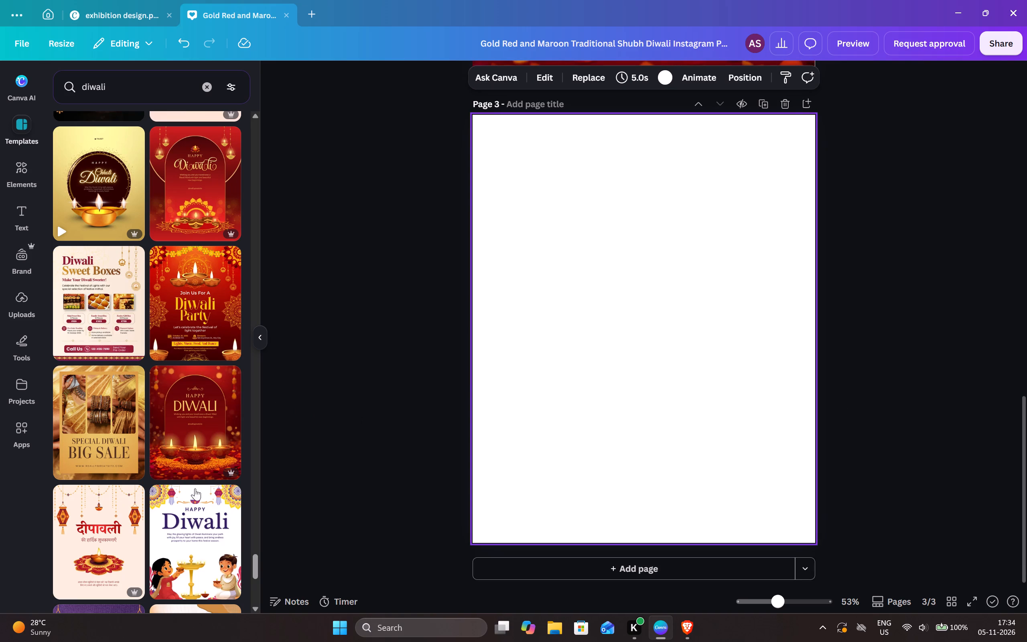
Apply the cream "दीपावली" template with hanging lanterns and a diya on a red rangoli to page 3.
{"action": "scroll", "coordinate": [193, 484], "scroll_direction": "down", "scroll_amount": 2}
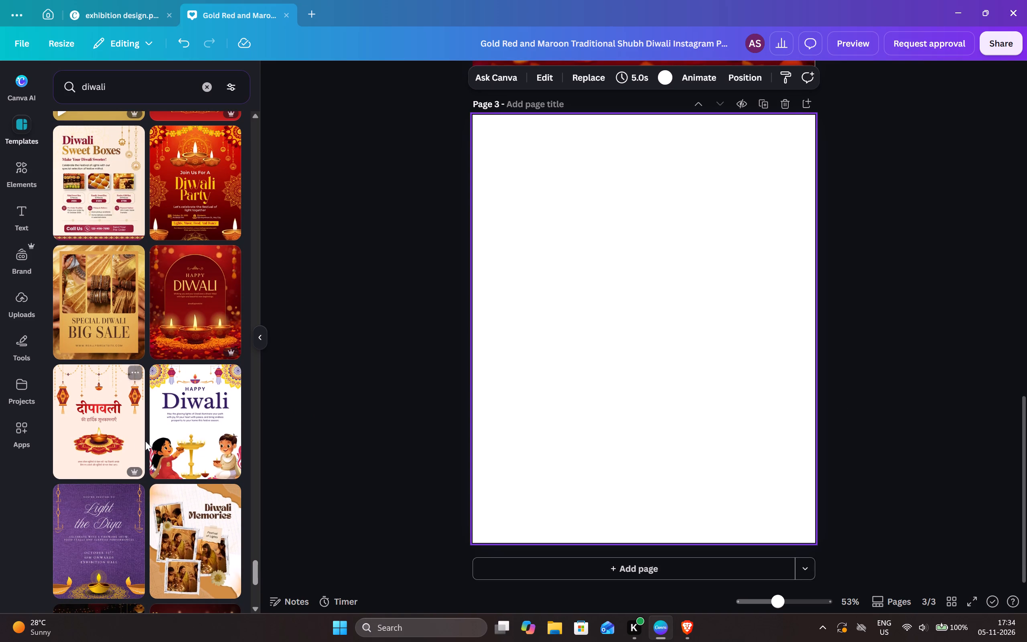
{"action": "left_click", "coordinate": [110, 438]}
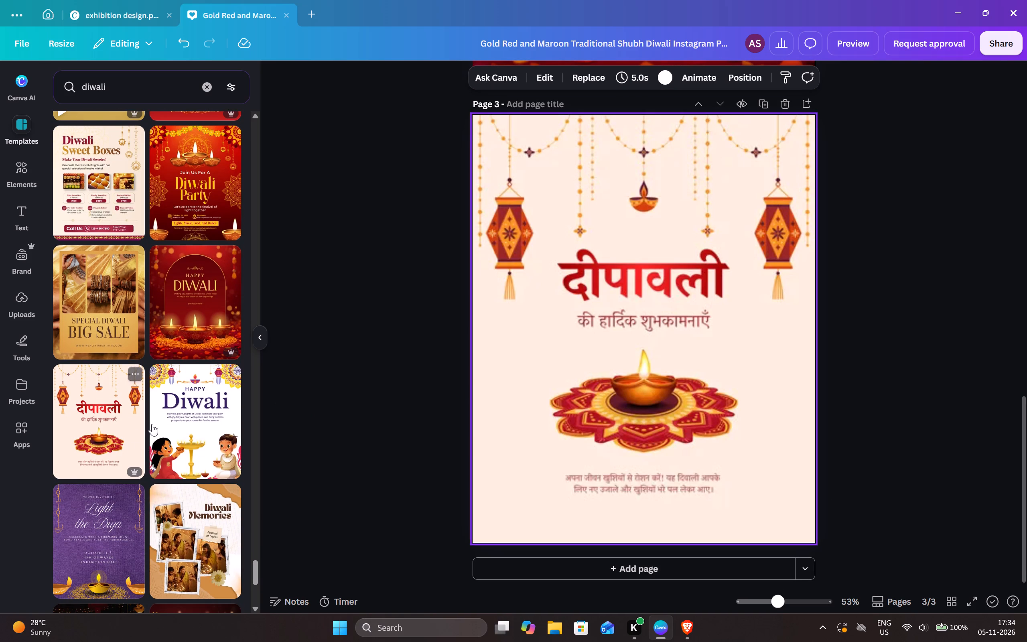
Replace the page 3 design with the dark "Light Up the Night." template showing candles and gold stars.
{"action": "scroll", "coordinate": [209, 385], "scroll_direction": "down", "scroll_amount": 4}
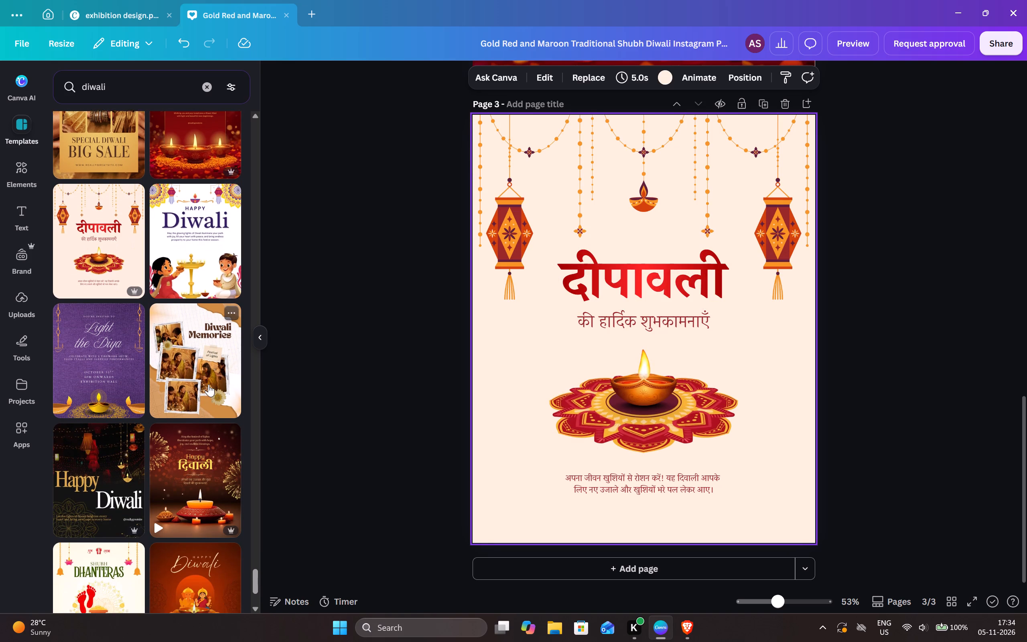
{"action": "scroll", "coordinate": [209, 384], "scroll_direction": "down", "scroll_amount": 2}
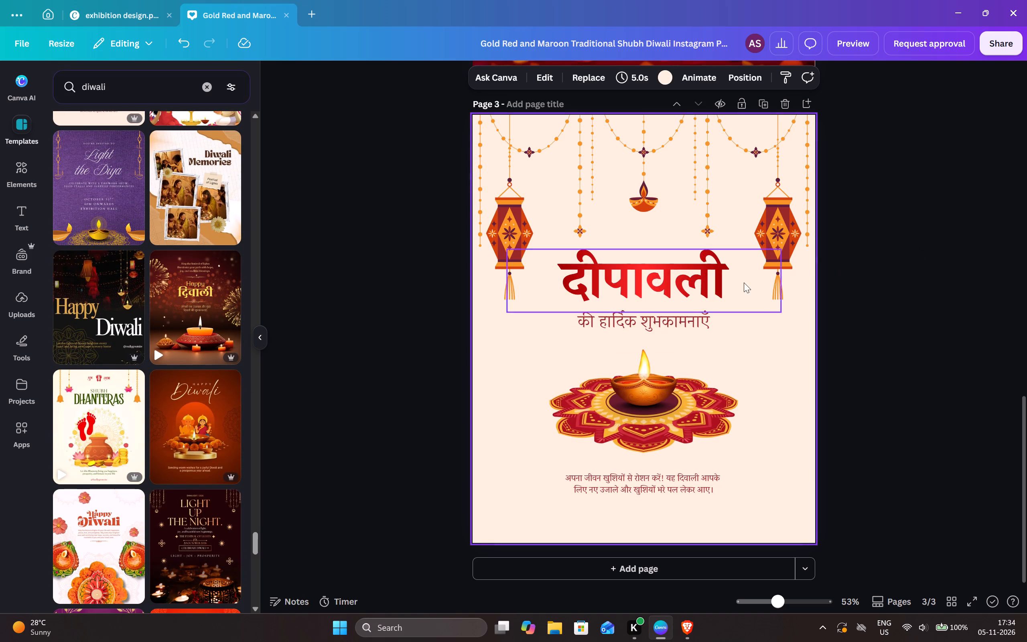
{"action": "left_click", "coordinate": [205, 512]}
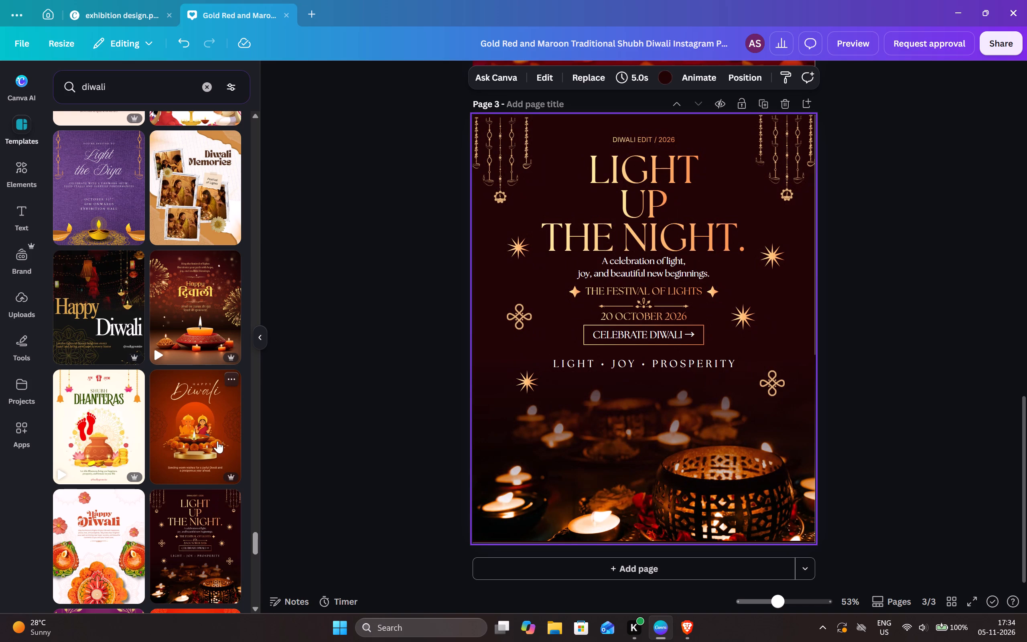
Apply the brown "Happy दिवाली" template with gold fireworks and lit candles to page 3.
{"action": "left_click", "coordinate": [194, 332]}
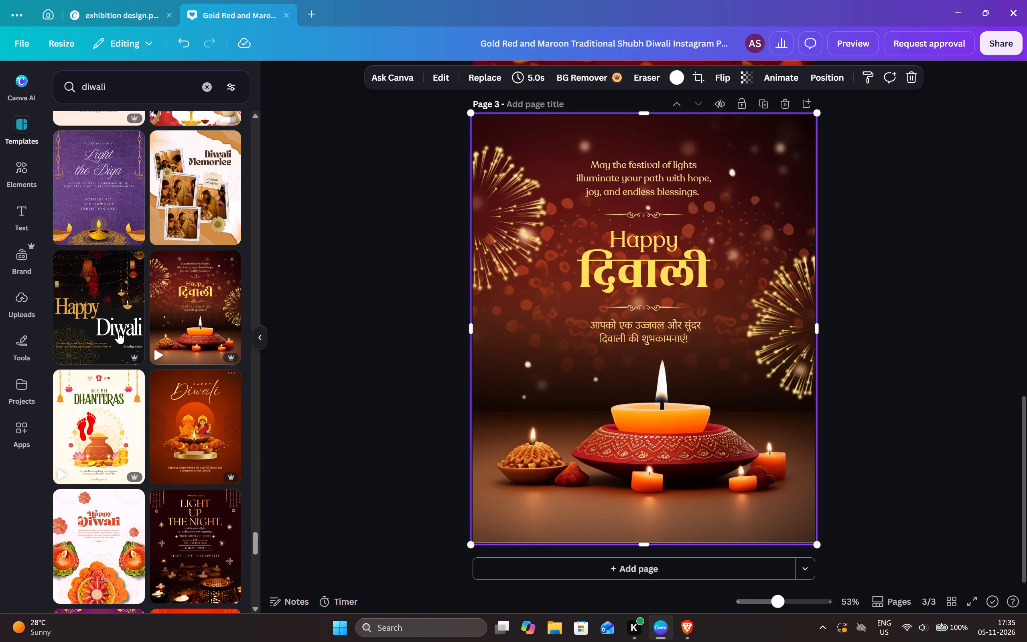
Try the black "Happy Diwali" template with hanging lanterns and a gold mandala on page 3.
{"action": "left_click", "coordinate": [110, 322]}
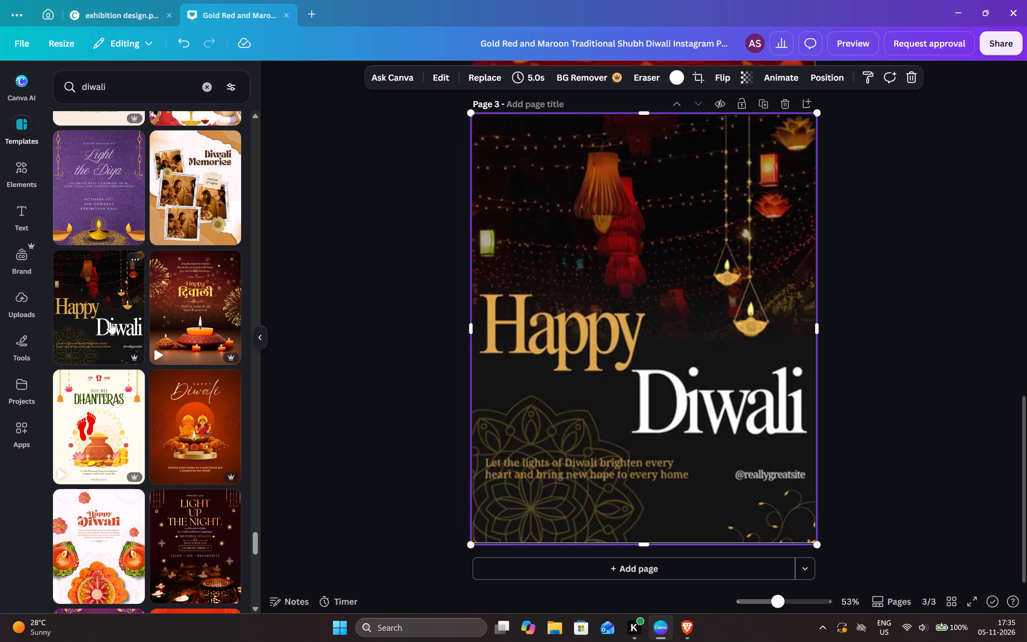
Switch page 3 back to the brown "Happy दिवाली" template with gold fireworks and lit candles.
{"action": "left_click", "coordinate": [202, 321]}
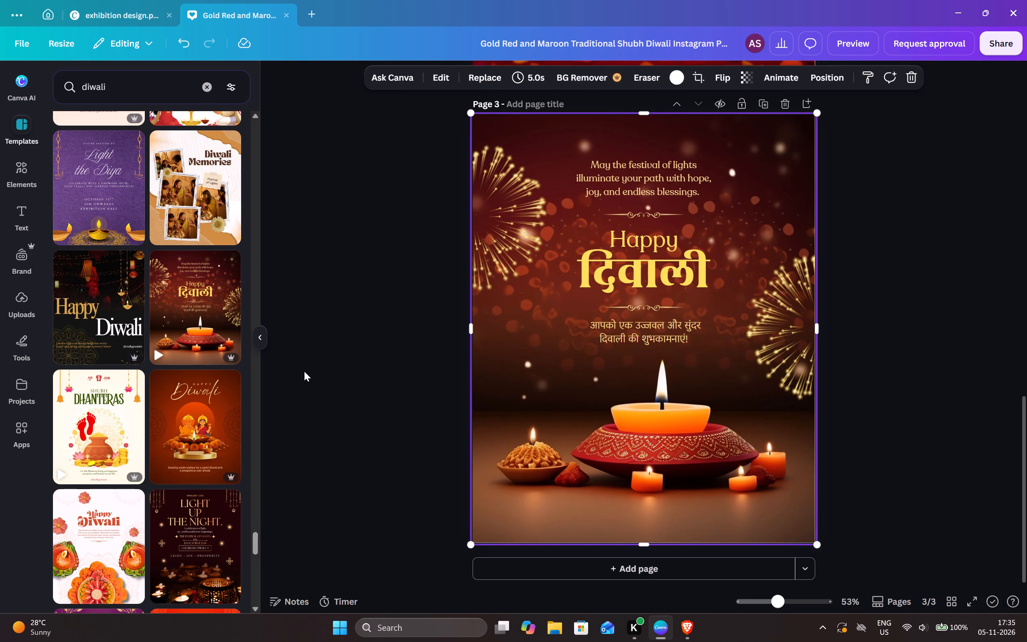
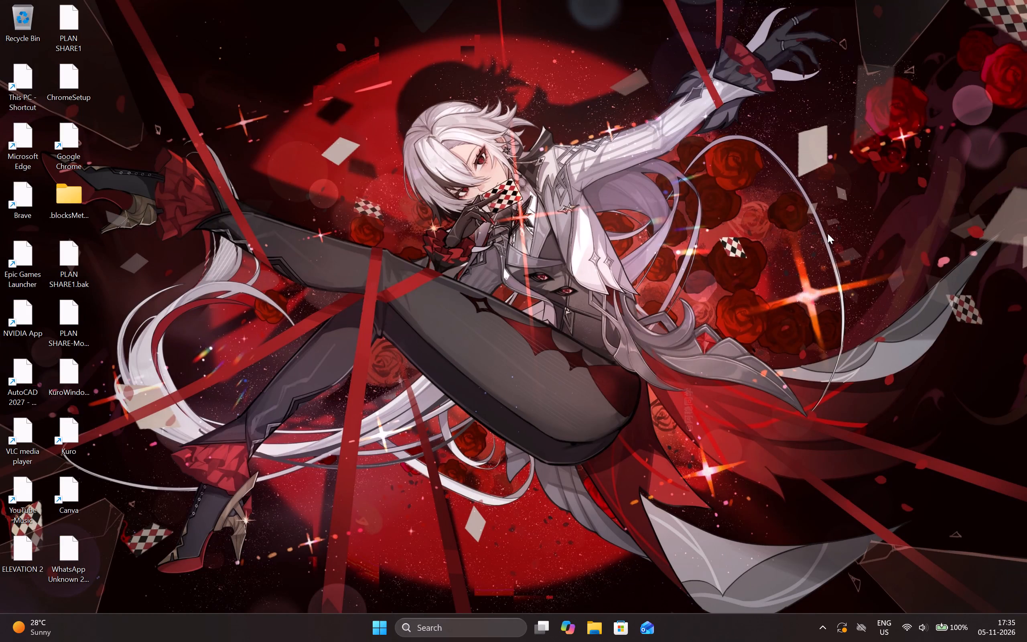
Bring up the Windows shutdown dialog from the desktop and choose Shut down as what the computer should do.
{"action": "key", "text": "alt+F4"}
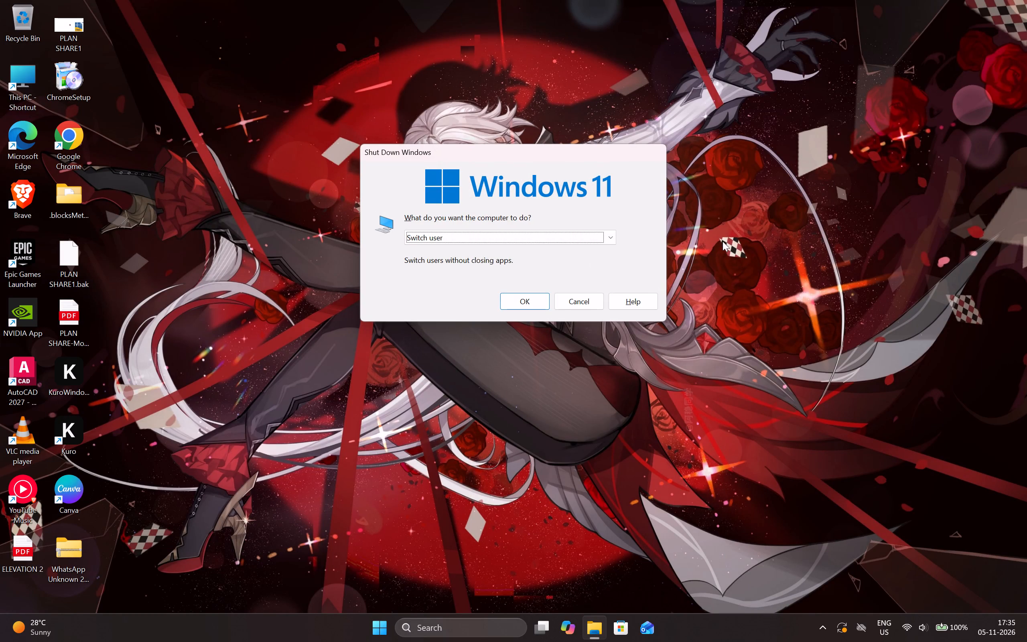
{"action": "left_click", "coordinate": [606, 242]}
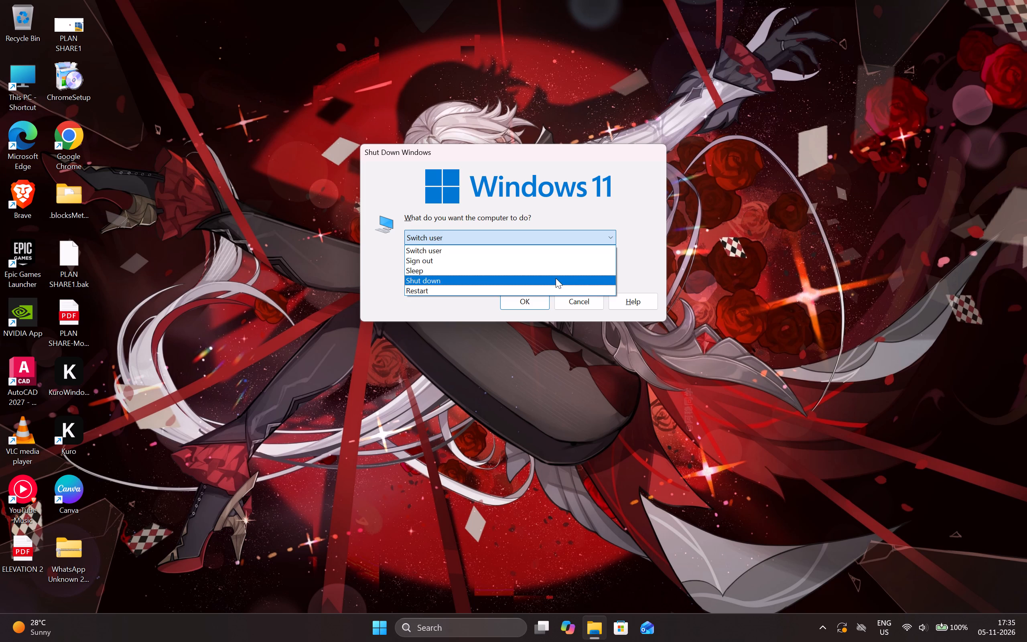
{"action": "left_click", "coordinate": [546, 280]}
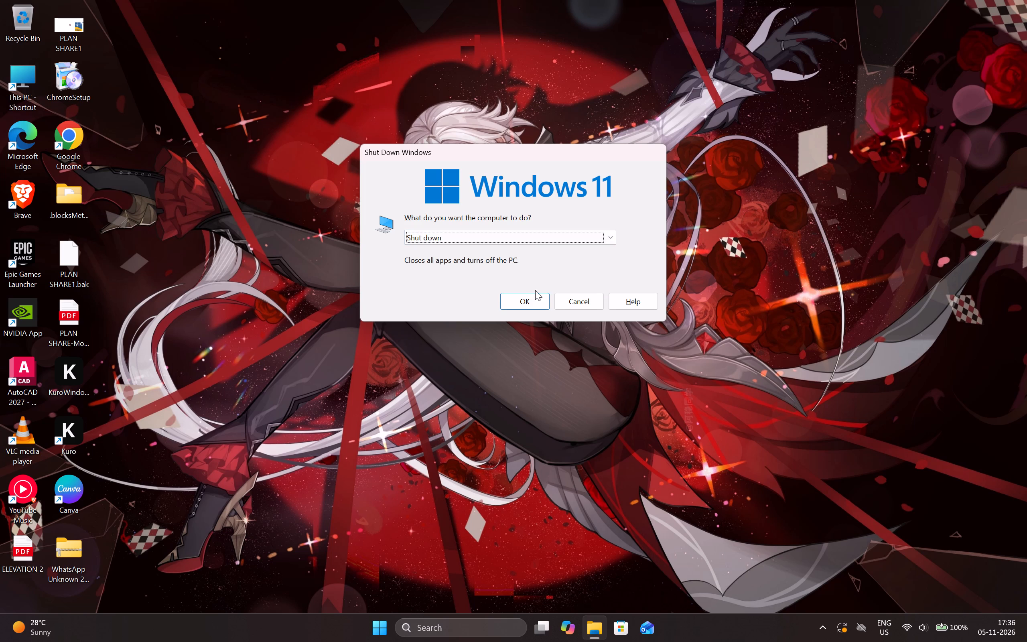